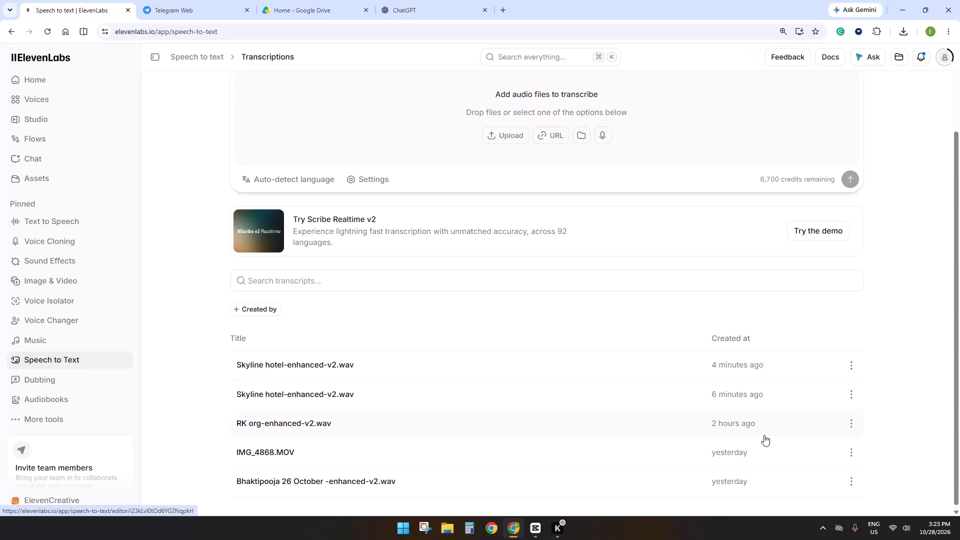
# Open the most recently created Skyline hotel-enhanced-v2.wav transcript in the speech-to-text editor.
pyautogui.click(590, 377)
pyautogui.click(590, 371)
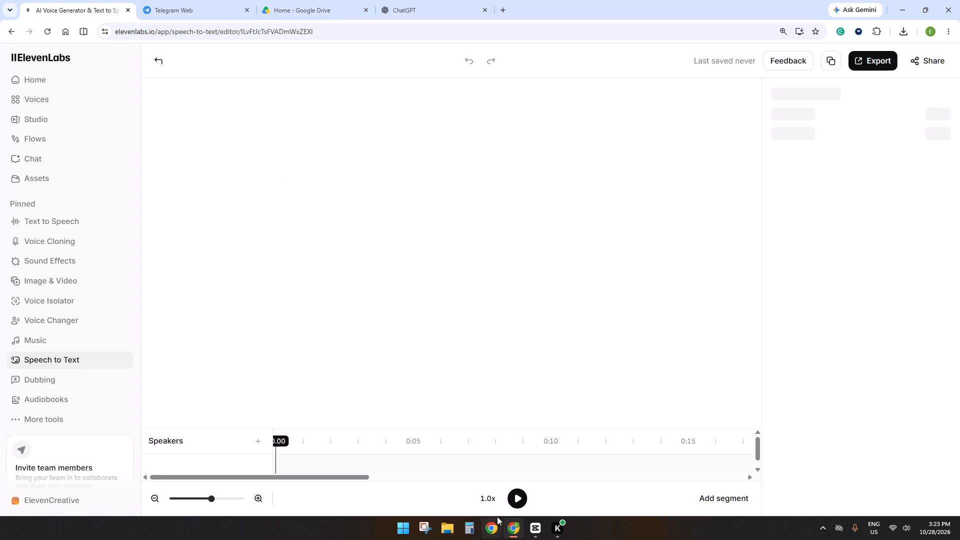
# Switch to CapCut and play the opening seconds of the 1028 (2) timeline from the start to review the voiceover.
pyautogui.click(532, 530)
pyautogui.click(306, 352)
pyautogui.moveTo(306, 352); pyautogui.dragTo(22, 365)
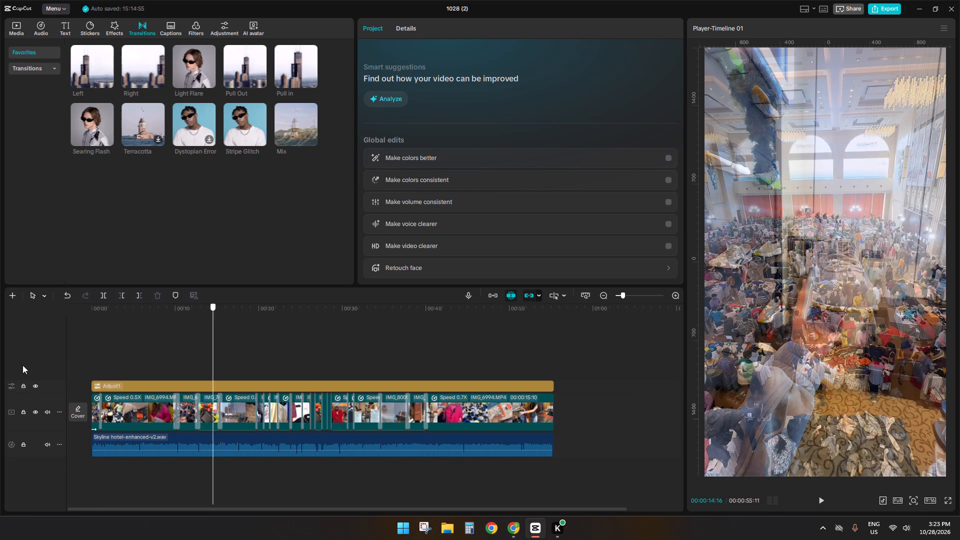
pyautogui.moveTo(22, 365); pyautogui.dragTo(0, 366)
pyautogui.press('space')
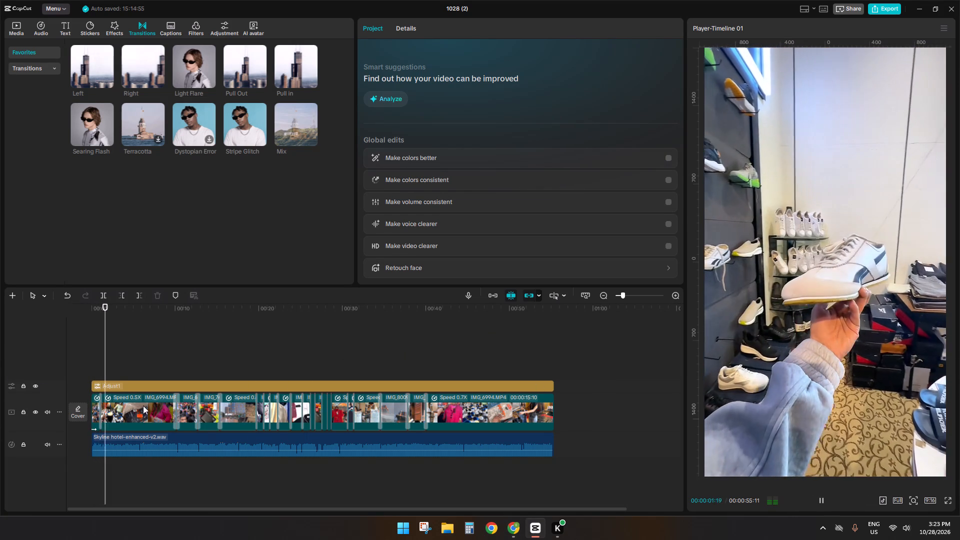
pyautogui.keyDown('ctrl'); pyautogui.scroll(12, 150, 410); pyautogui.keyUp('ctrl')
pyautogui.click(115, 349)
pyautogui.moveTo(115, 349); pyautogui.dragTo(17, 361)
pyautogui.press('space')
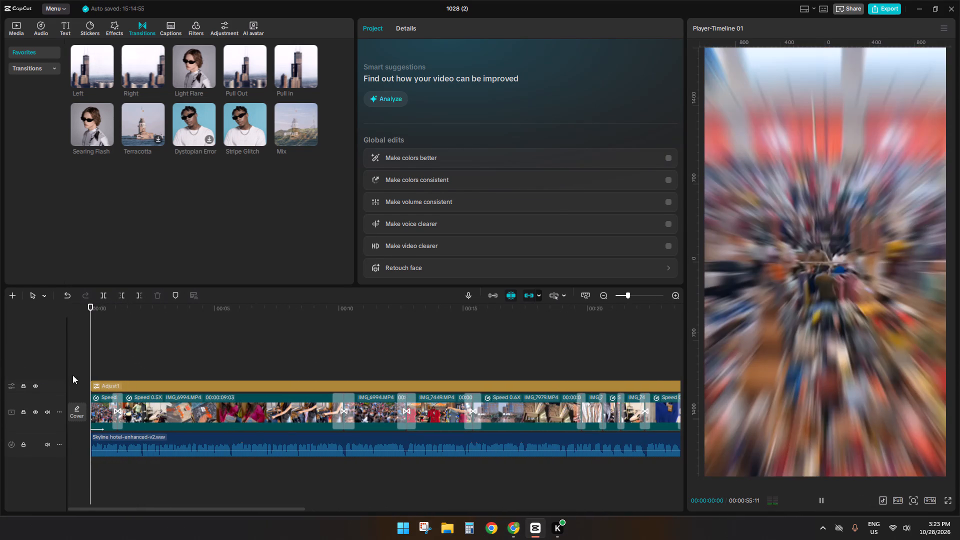
pyautogui.press('space')
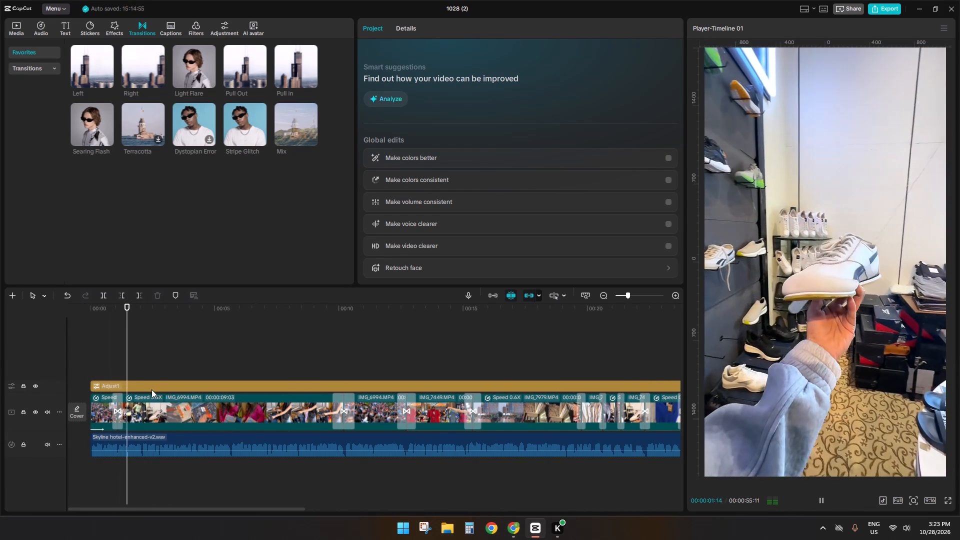
pyautogui.press('space')
# Add the favorite SHOW text template above the video track at about 00:00:01:03 and preview it.
pyautogui.click(116, 362)
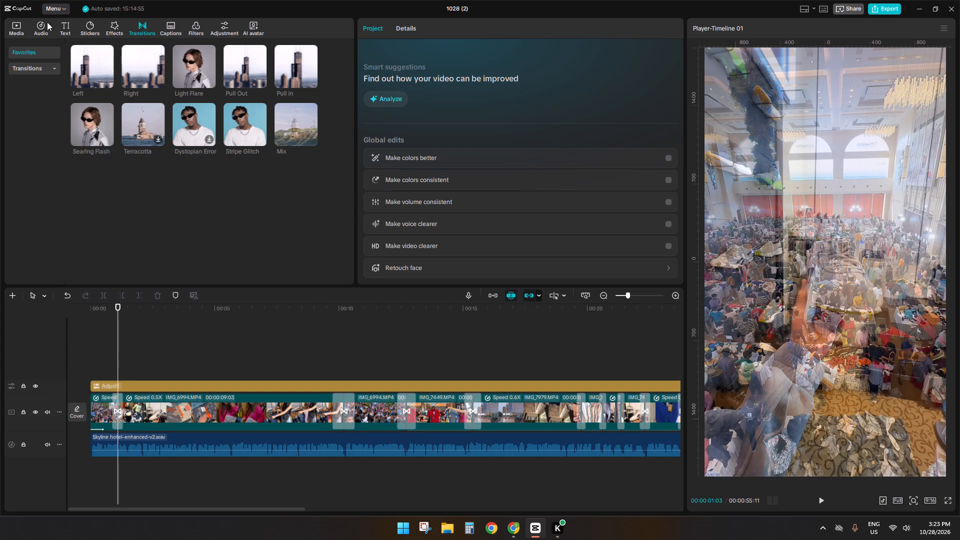
pyautogui.click(62, 26)
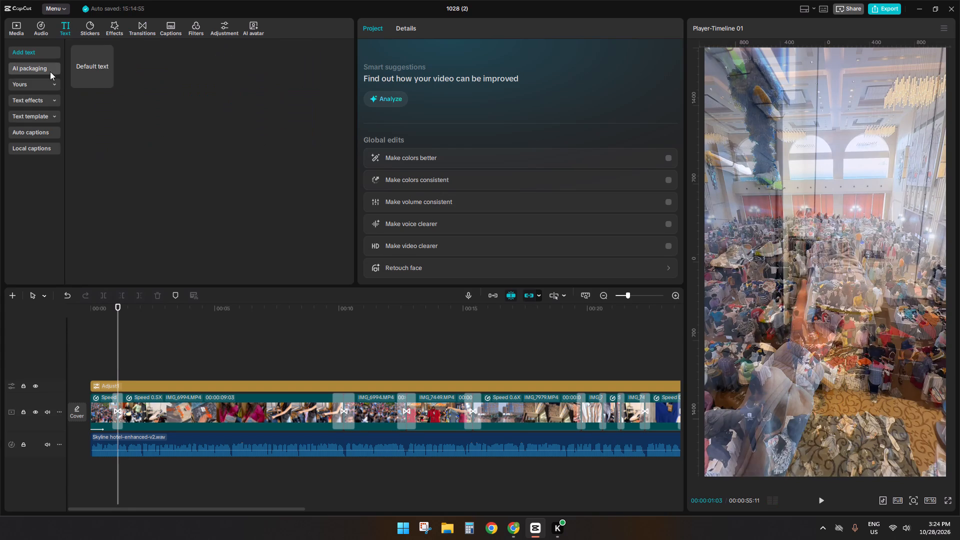
pyautogui.click(32, 84)
pyautogui.click(125, 54)
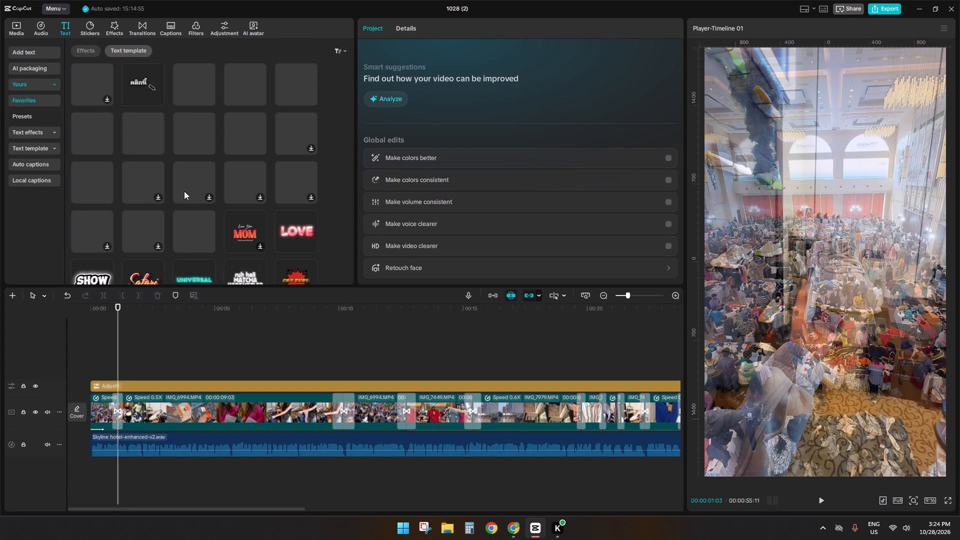
pyautogui.scroll(-2, 154, 269)
pyautogui.moveTo(83, 205); pyautogui.dragTo(116, 390)
pyautogui.press('space')
pyautogui.press('space')
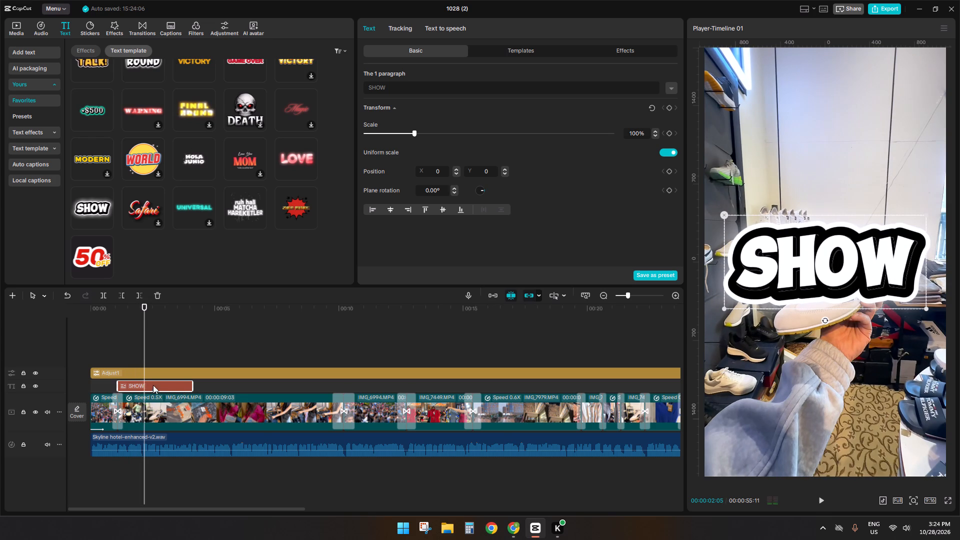
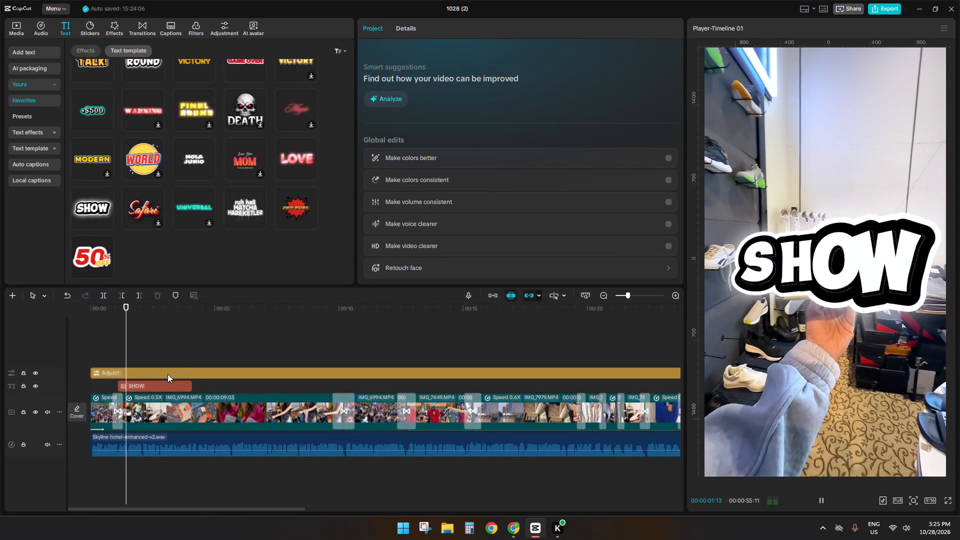
pyautogui.press('space')
pyautogui.doubleClick(141, 357)
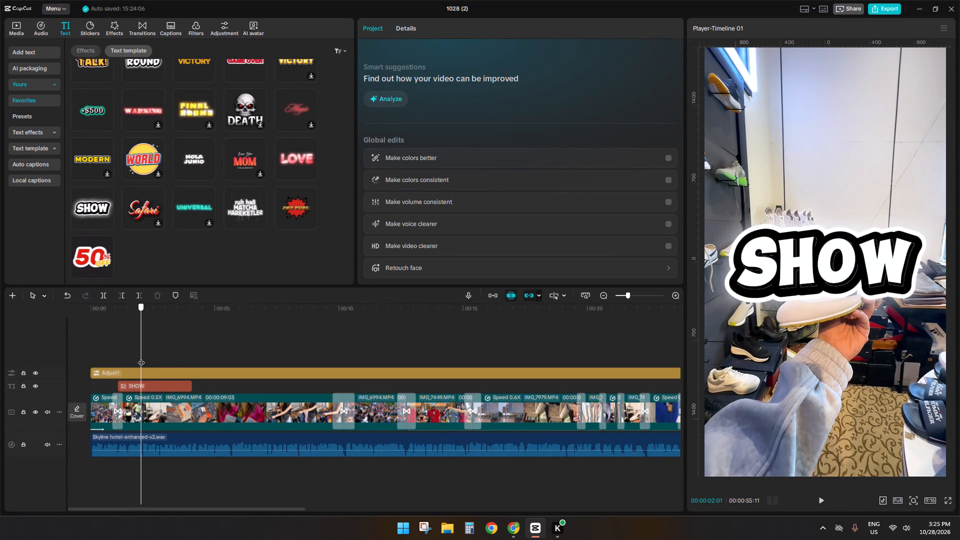
pyautogui.click(150, 379)
pyautogui.click(136, 351)
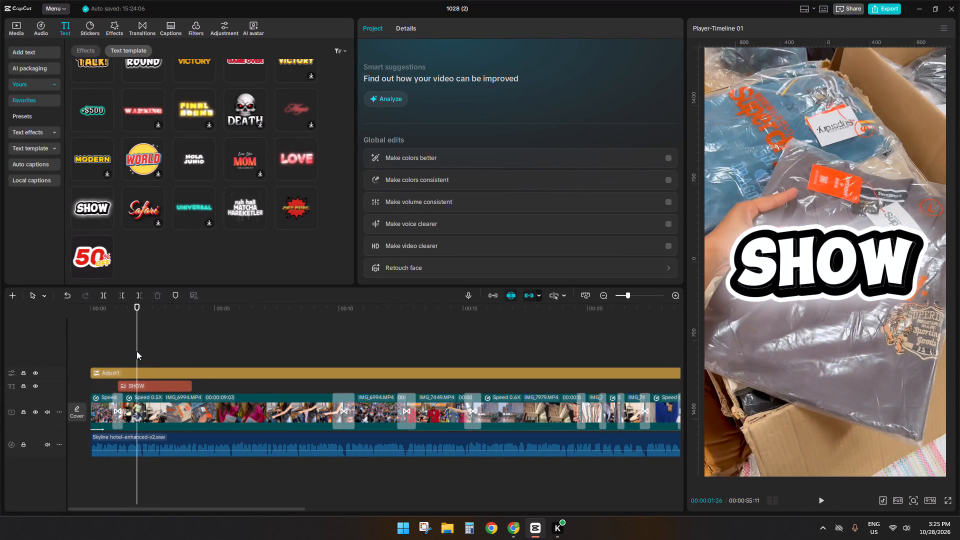
pyautogui.moveTo(136, 351); pyautogui.dragTo(144, 354)
pyautogui.keyDown('ctrl'); pyautogui.scroll(8, 169, 413); pyautogui.keyUp('ctrl')
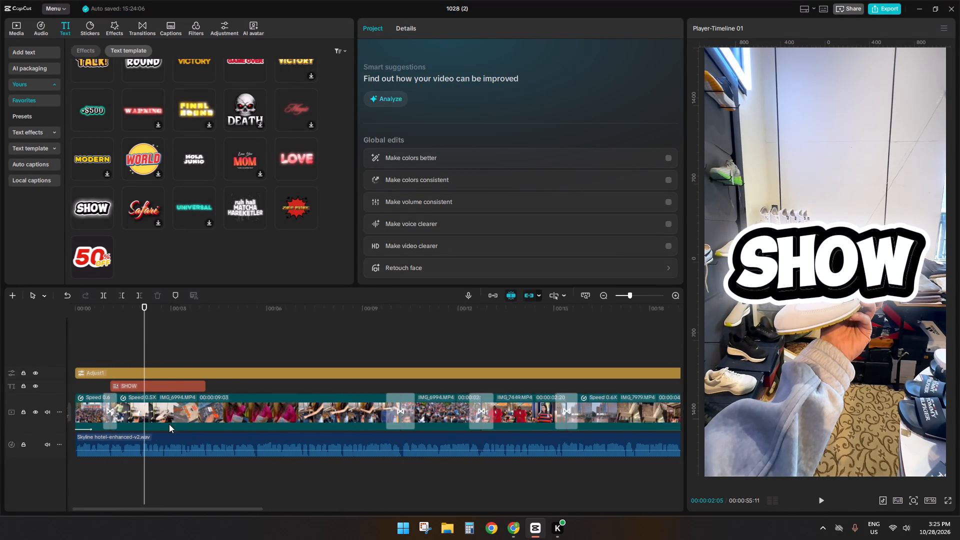
pyautogui.click(142, 466)
pyautogui.click(145, 387)
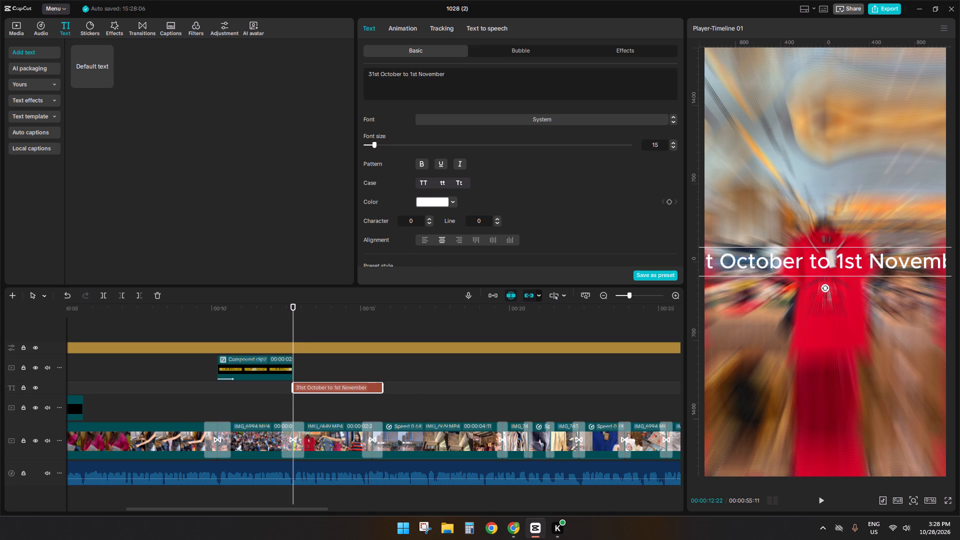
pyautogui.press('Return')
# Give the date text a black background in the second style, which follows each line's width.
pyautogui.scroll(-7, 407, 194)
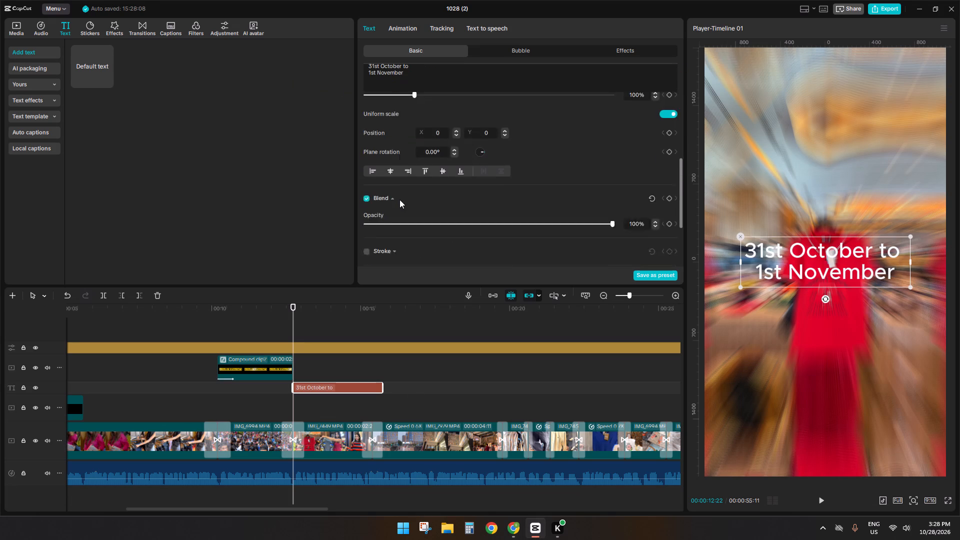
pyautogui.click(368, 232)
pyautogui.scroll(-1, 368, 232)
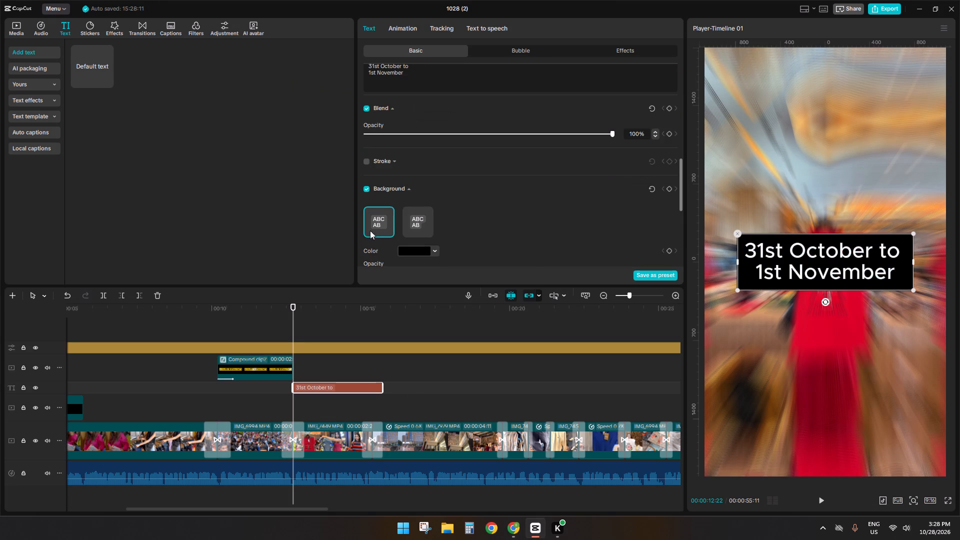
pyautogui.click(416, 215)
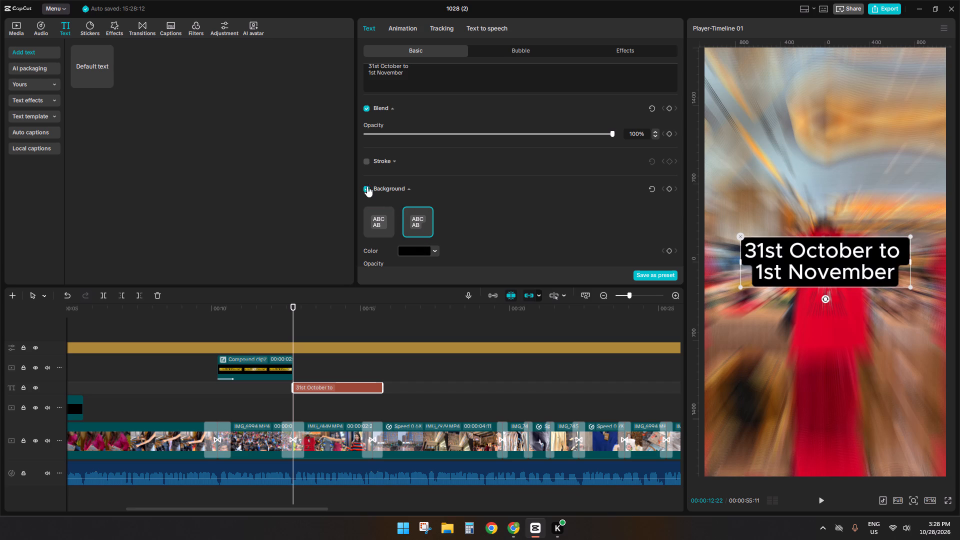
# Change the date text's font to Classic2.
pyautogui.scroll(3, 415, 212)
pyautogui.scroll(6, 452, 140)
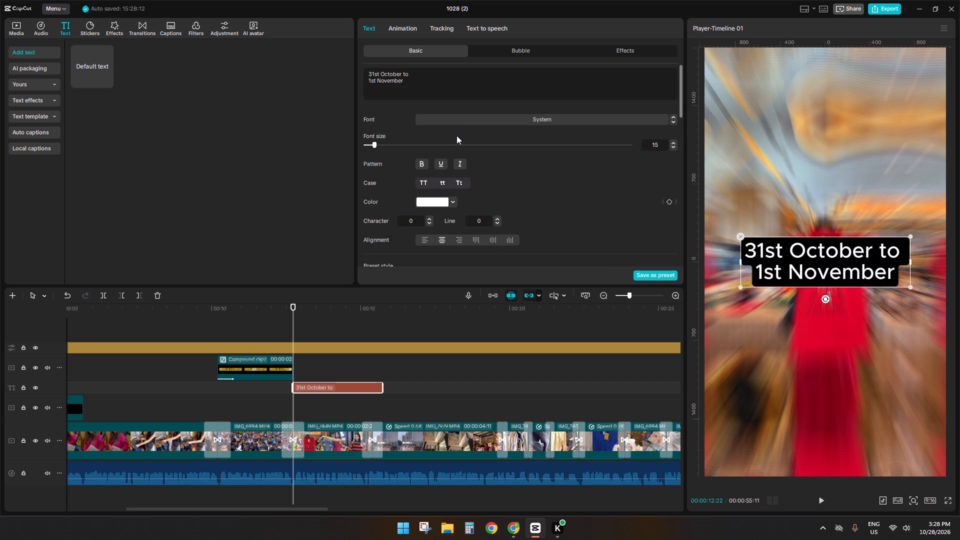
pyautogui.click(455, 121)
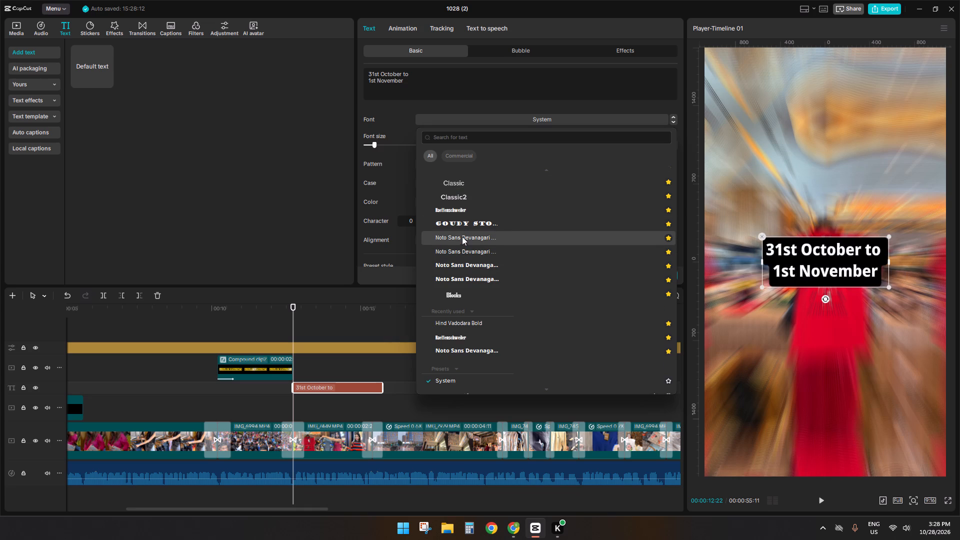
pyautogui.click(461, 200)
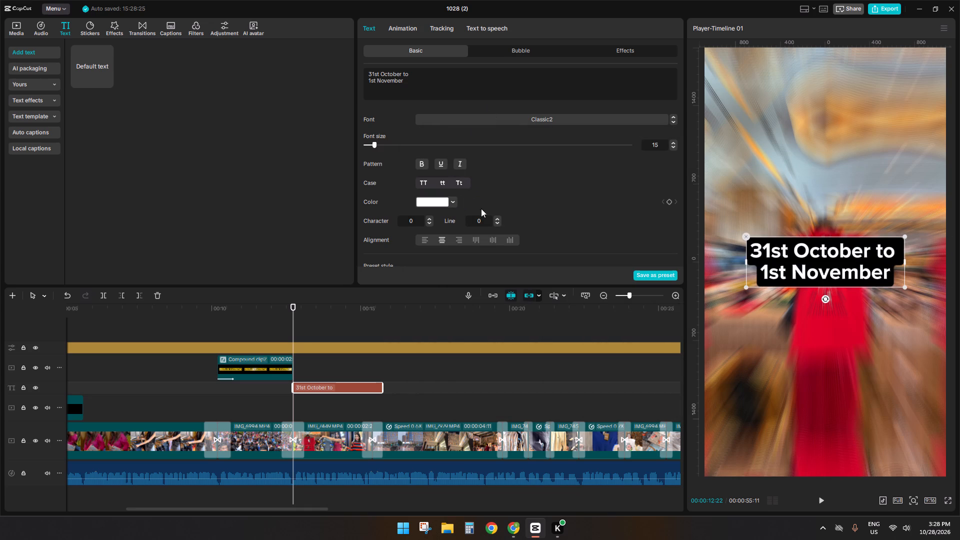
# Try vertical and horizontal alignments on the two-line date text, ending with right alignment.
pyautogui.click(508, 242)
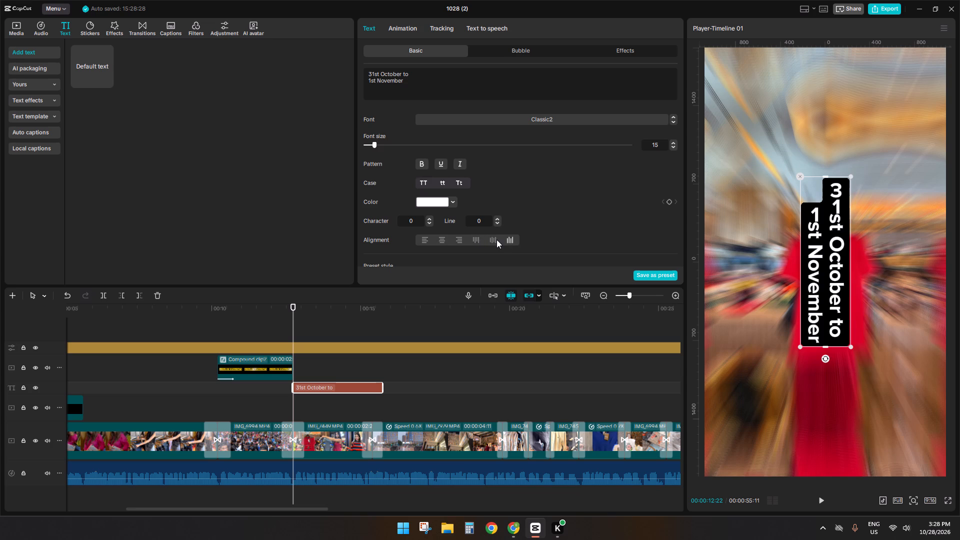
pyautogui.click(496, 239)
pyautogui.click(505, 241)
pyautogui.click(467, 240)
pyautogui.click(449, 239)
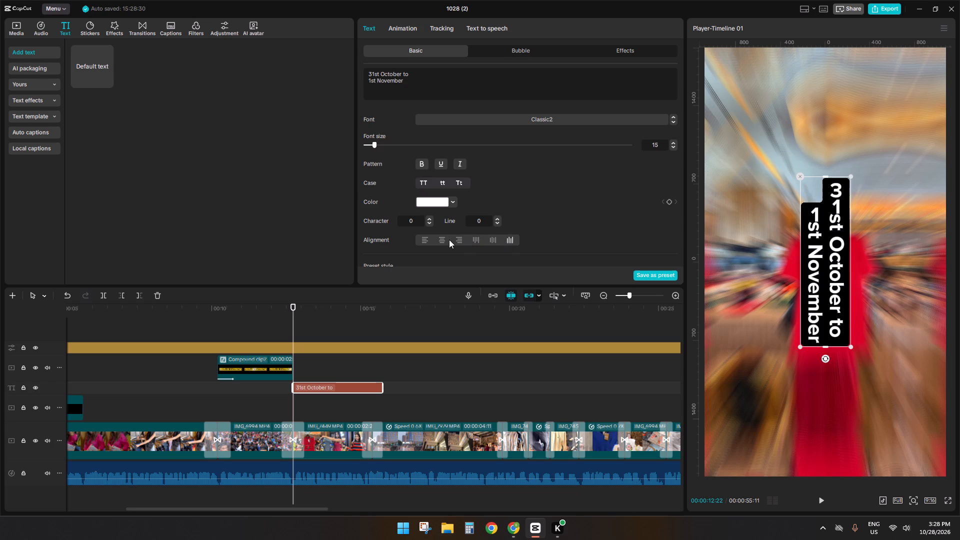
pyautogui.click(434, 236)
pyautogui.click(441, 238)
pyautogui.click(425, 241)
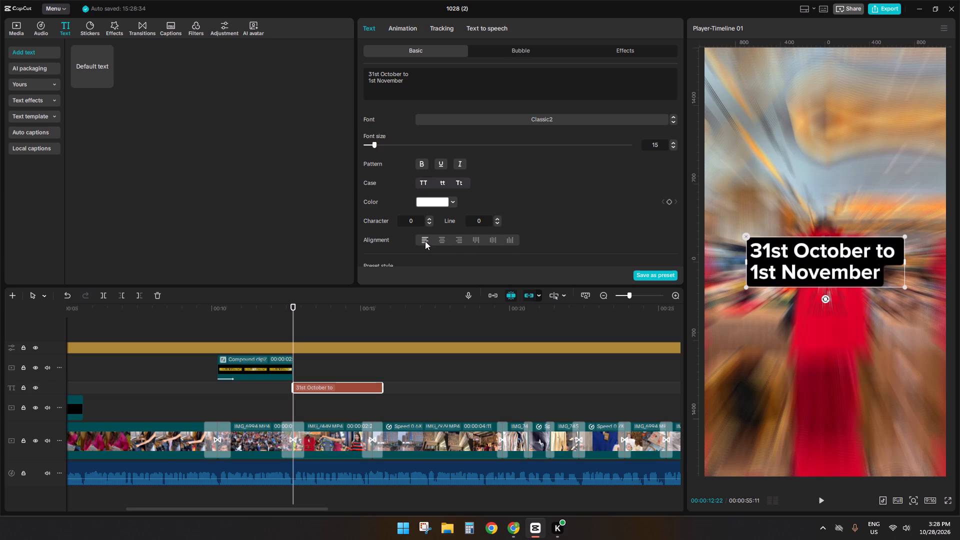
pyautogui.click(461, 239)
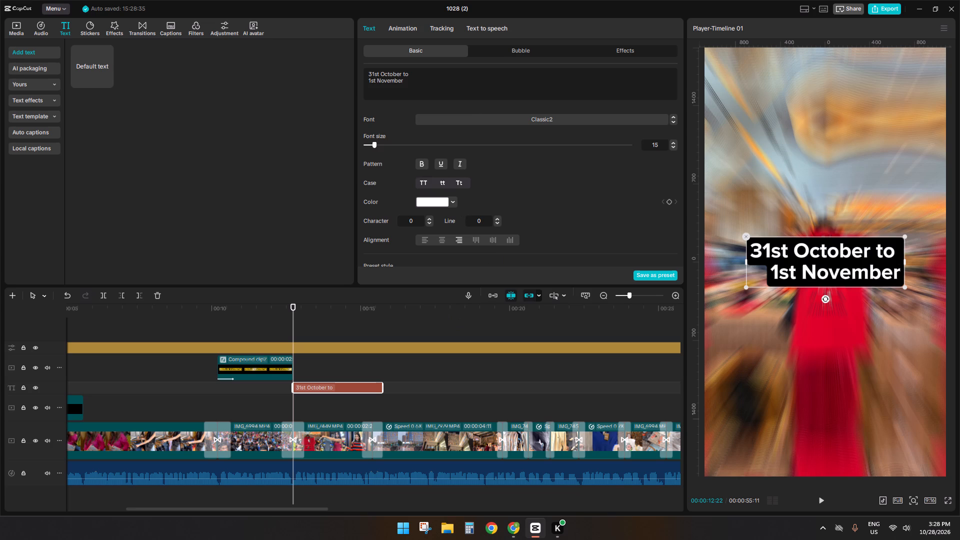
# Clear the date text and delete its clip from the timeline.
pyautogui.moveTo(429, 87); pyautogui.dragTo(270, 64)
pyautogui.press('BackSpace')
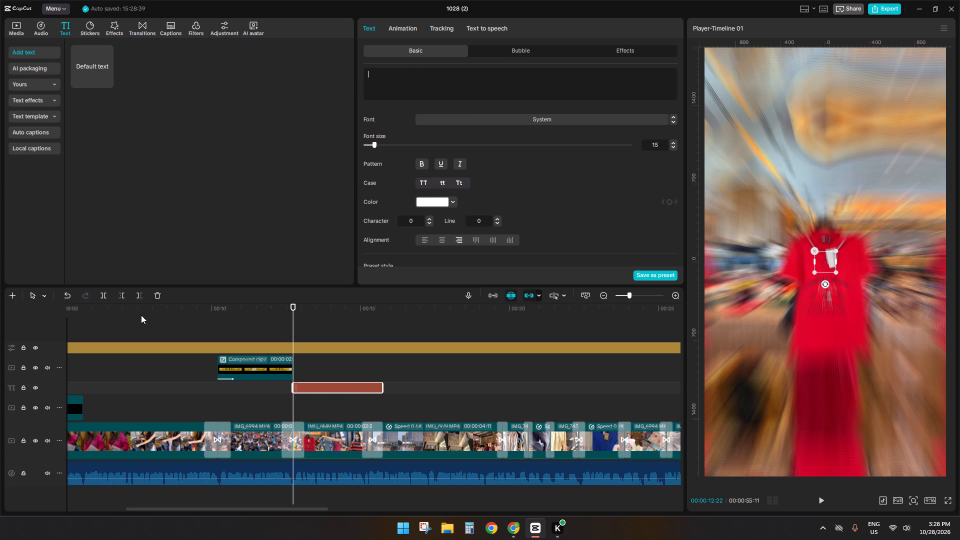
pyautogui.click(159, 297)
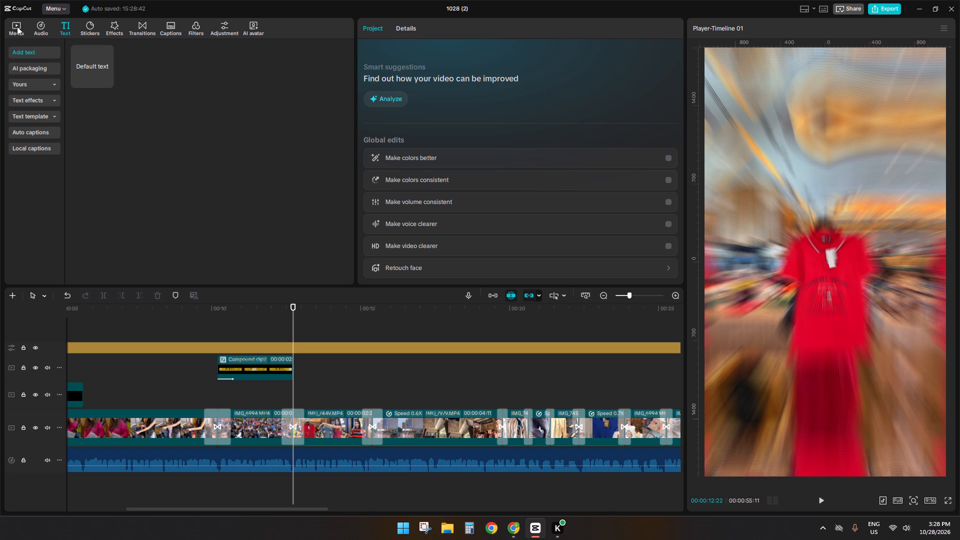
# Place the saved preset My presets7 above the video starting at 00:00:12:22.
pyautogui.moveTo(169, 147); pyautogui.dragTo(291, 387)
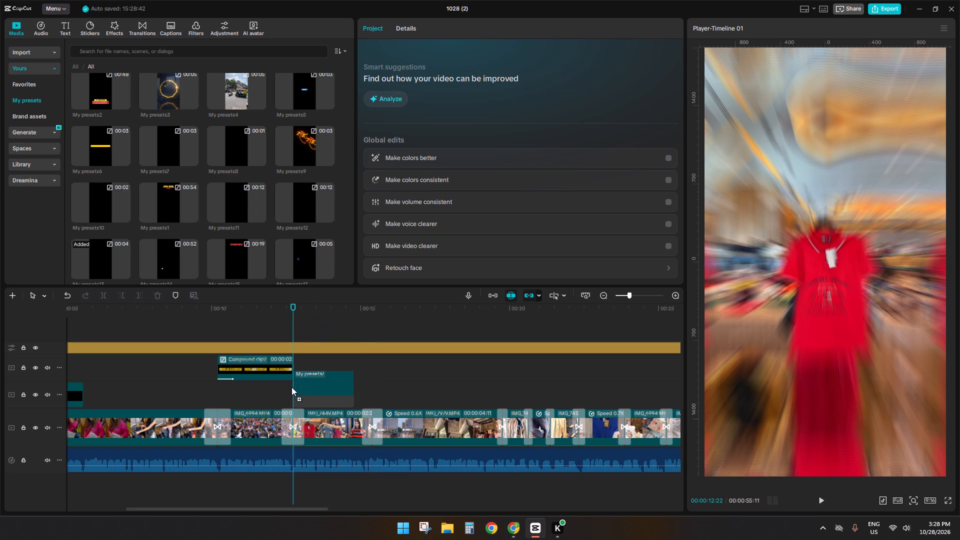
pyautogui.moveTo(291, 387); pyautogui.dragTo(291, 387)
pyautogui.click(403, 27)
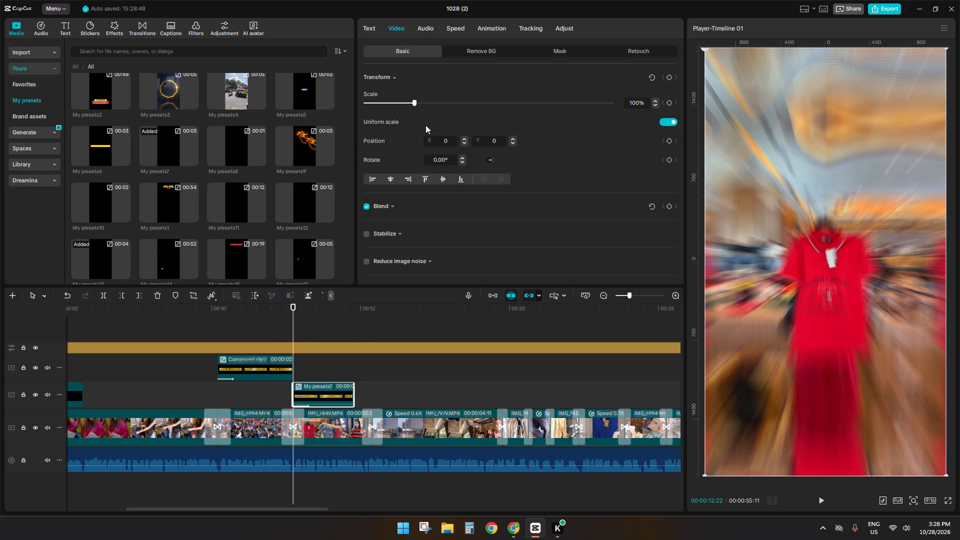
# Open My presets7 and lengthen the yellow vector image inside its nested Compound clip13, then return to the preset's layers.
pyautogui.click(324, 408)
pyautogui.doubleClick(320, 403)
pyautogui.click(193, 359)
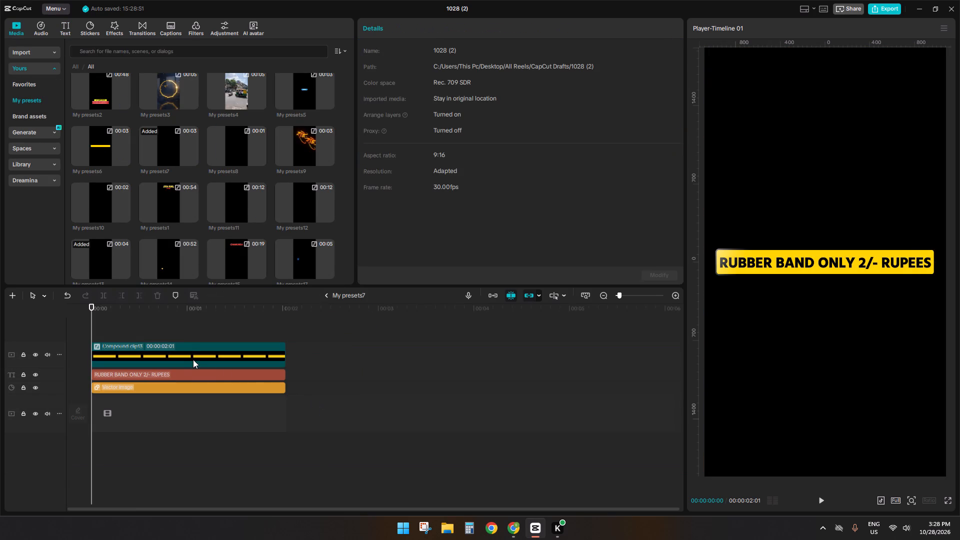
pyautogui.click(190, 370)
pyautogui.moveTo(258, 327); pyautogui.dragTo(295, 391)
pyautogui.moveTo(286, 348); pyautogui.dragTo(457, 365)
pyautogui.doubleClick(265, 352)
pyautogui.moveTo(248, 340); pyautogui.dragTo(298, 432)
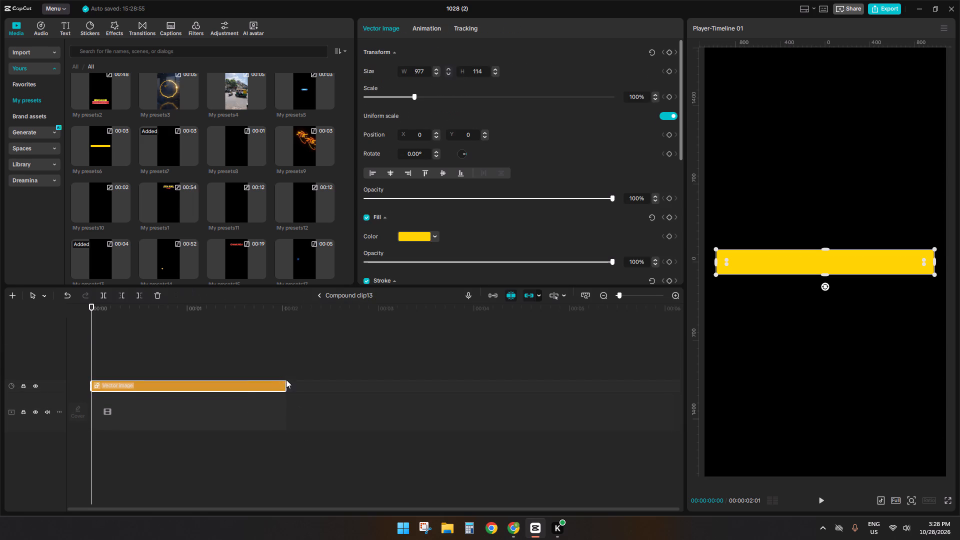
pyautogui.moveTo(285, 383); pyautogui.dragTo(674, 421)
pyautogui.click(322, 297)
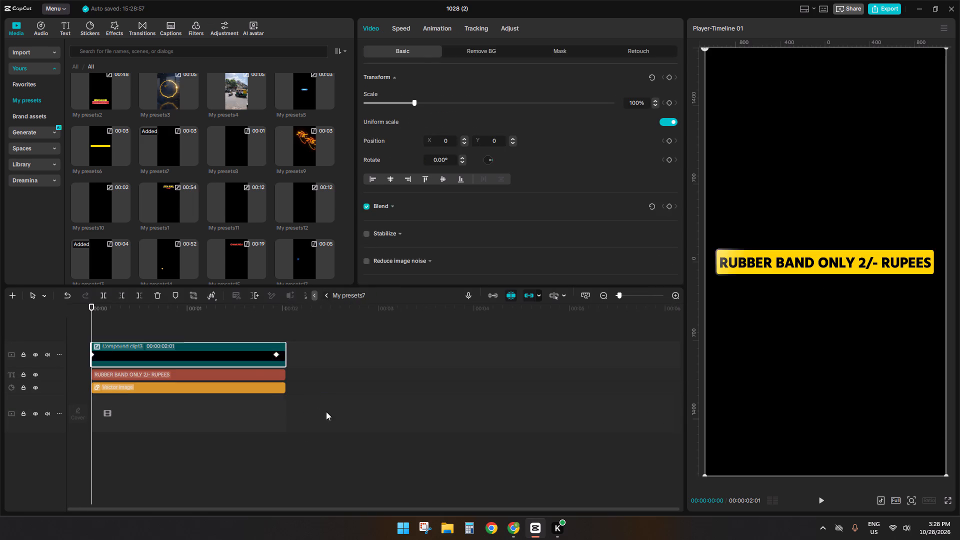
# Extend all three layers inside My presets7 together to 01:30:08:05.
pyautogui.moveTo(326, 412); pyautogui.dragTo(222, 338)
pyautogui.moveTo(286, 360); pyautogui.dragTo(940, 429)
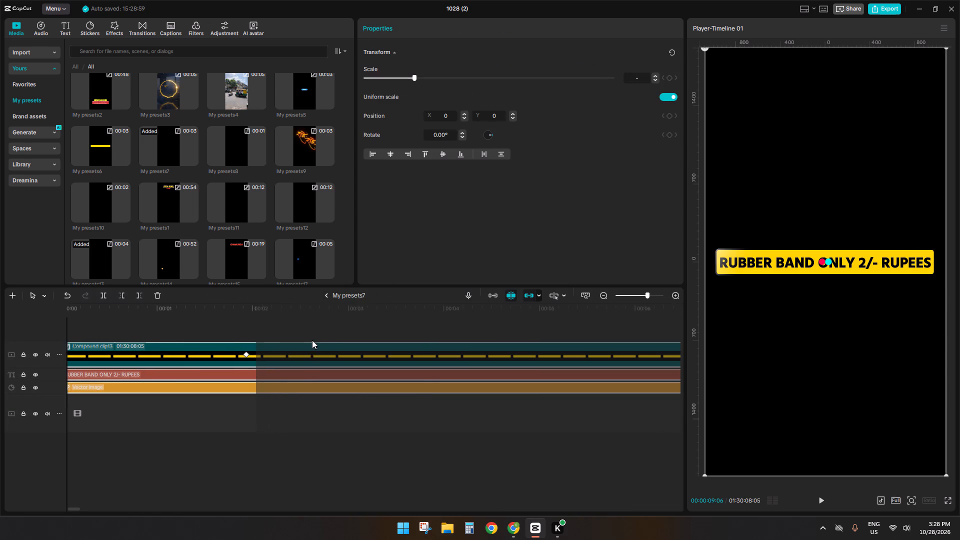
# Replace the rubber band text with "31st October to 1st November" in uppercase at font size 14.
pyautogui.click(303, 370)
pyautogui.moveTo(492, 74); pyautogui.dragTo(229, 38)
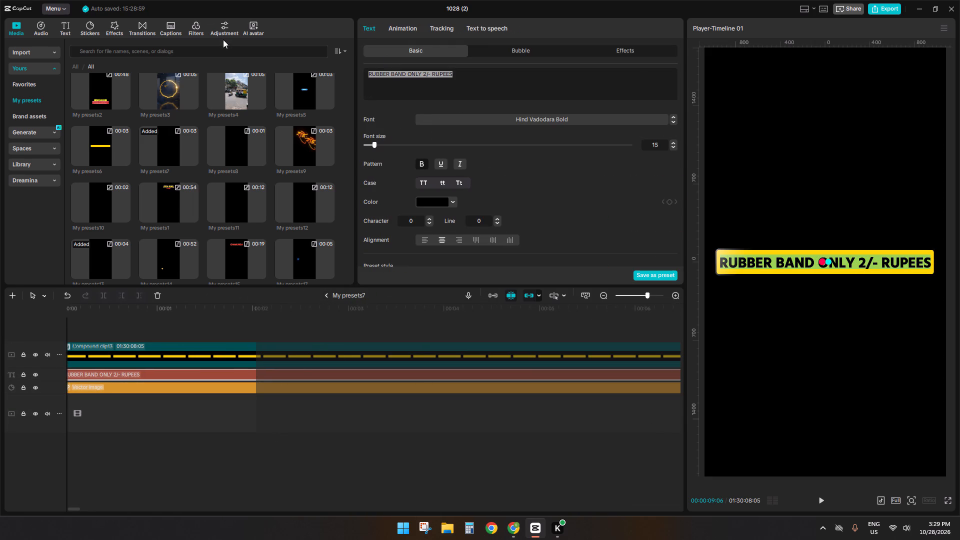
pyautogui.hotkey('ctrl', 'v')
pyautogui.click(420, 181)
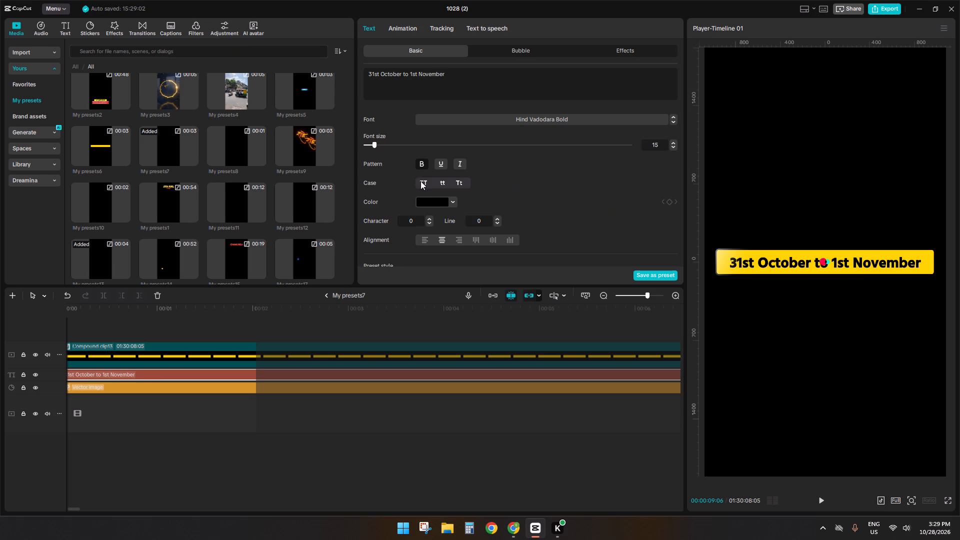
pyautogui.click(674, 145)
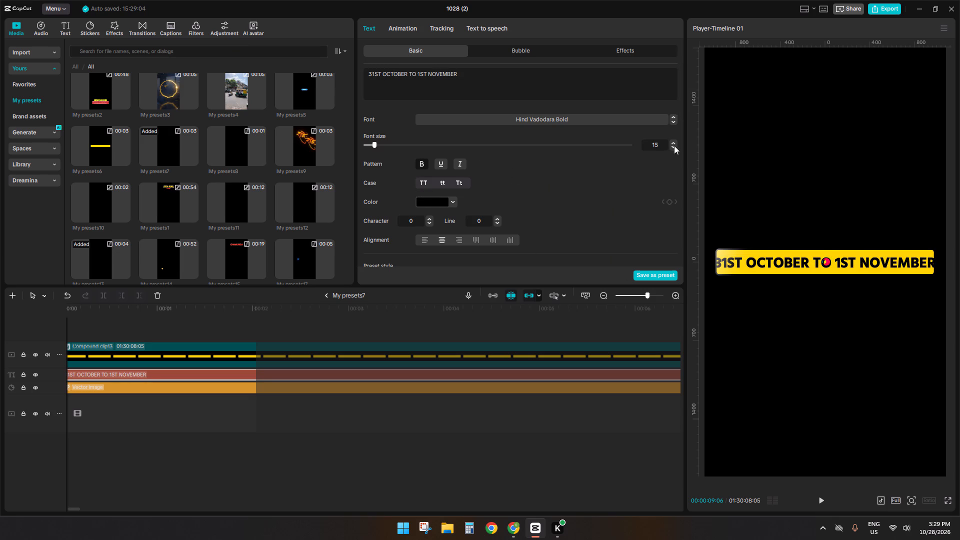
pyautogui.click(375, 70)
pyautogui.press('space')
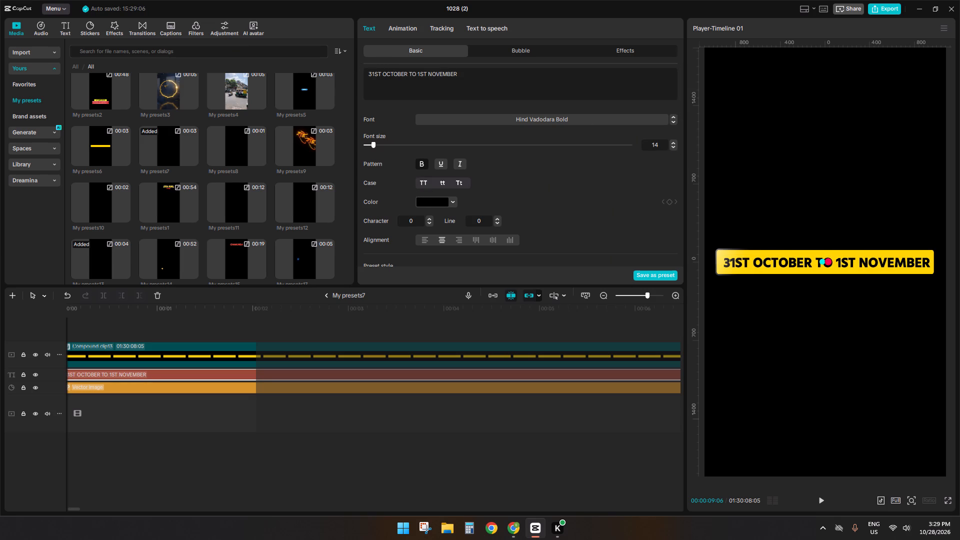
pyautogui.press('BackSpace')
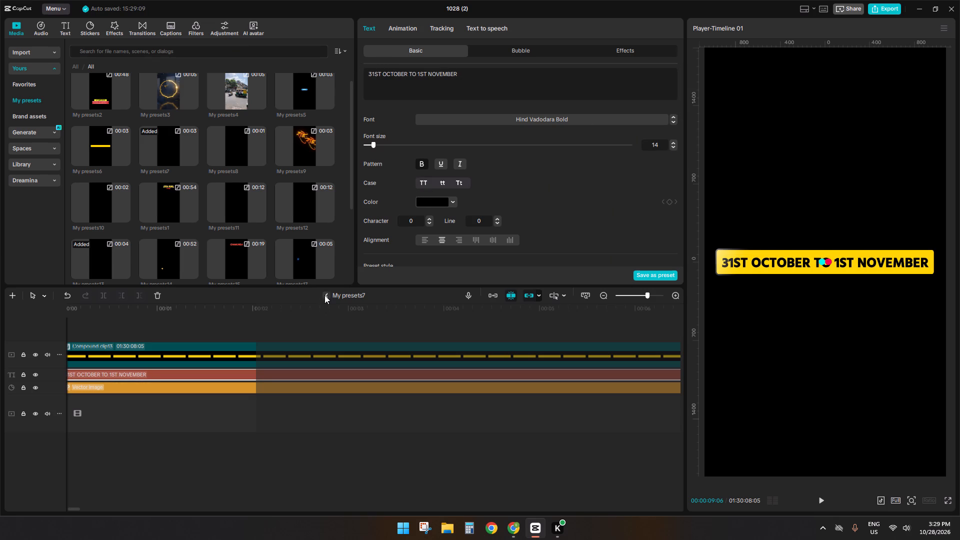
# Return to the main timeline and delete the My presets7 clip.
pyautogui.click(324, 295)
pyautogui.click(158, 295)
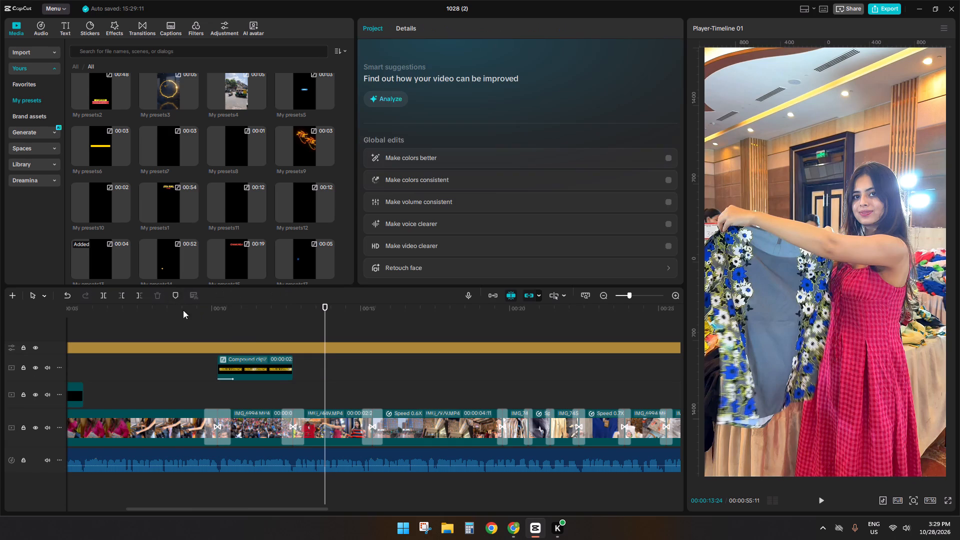
# Copy the existing banner compound clip and paste the duplicate directly after it at 00:00:12:22.
pyautogui.click(295, 390)
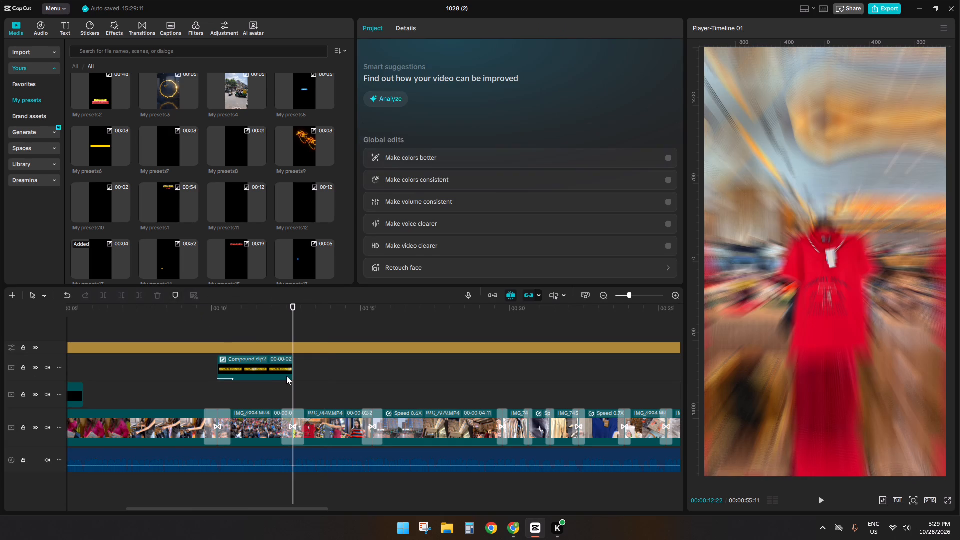
pyautogui.click(285, 375)
pyautogui.hotkey('ctrl', 'c')
pyautogui.press('space')
pyautogui.click(293, 396)
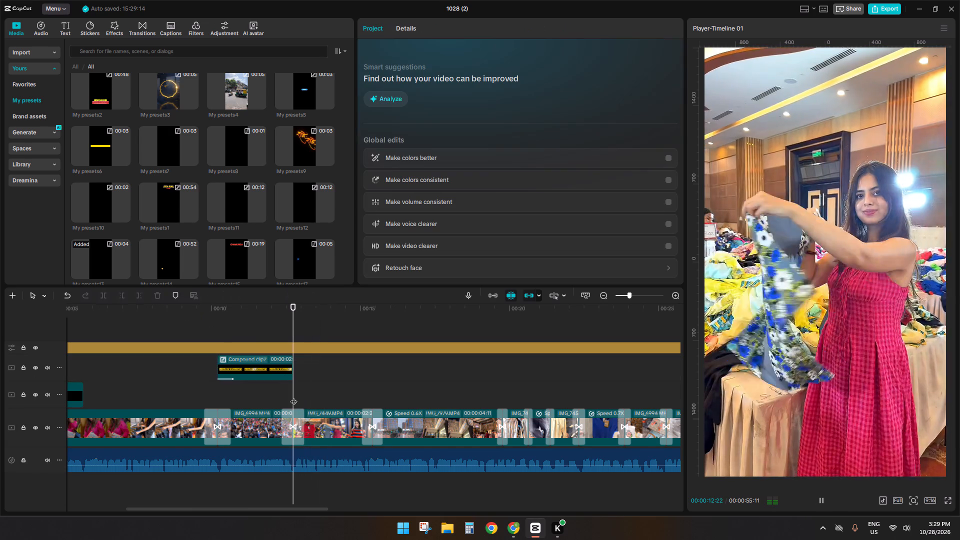
pyautogui.hotkey('ctrl', 'v')
pyautogui.press('space')
pyautogui.press('space')
# Extend the end of the duplicated banner clip to 00:00:15:12.
pyautogui.click(372, 370)
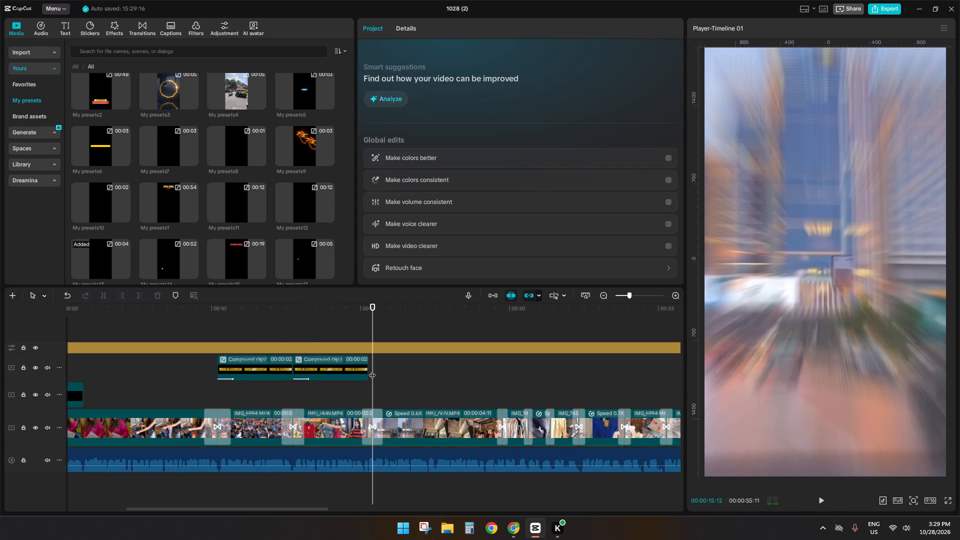
pyautogui.click(367, 368)
pyautogui.moveTo(367, 368); pyautogui.dragTo(373, 368)
# Open the banner compound clip and replace its Gujarati text with "31 ST OCTOBER TO 1ST NOVEMBER" in uppercase.
pyautogui.click(263, 373)
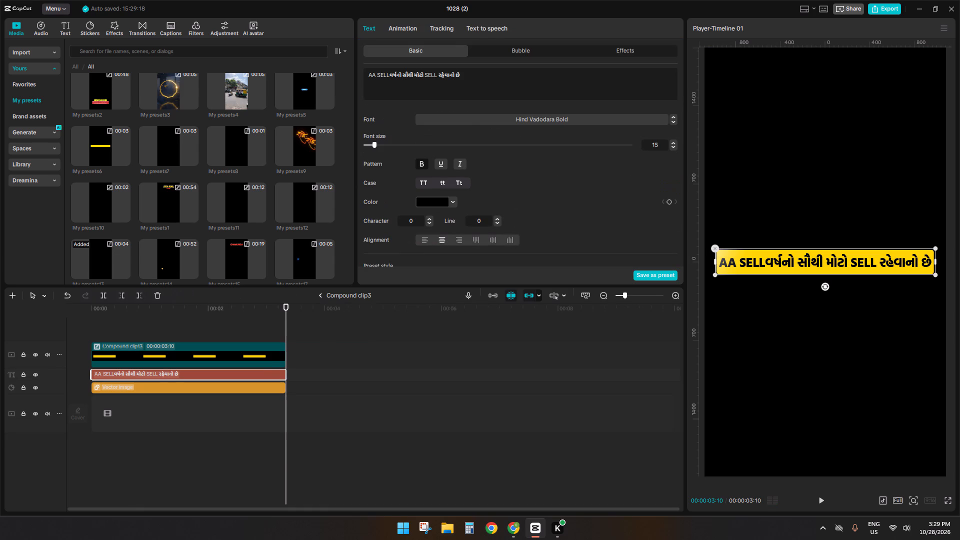
pyautogui.moveTo(465, 84); pyautogui.dragTo(183, 45)
pyautogui.hotkey('ctrl', 'v')
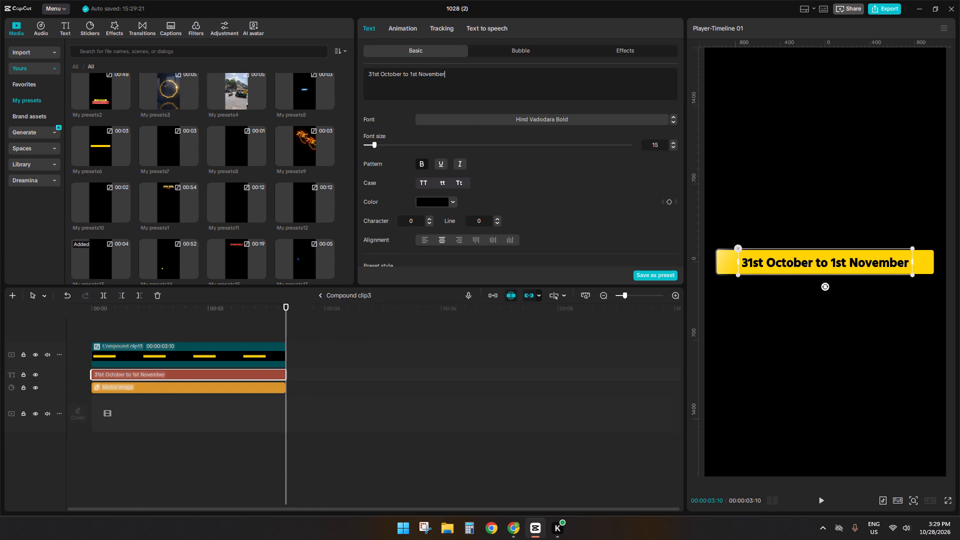
pyautogui.click(374, 72)
pyautogui.press('space')
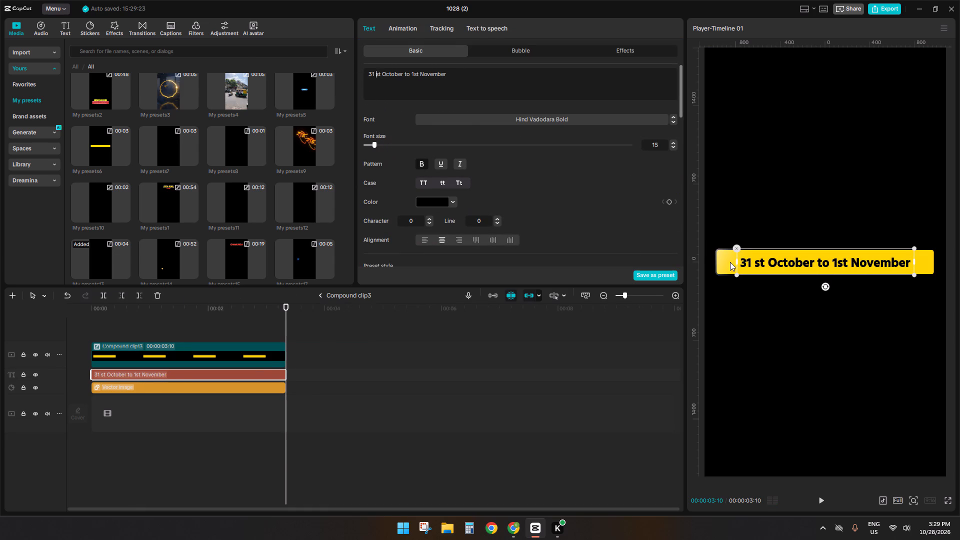
pyautogui.click(418, 180)
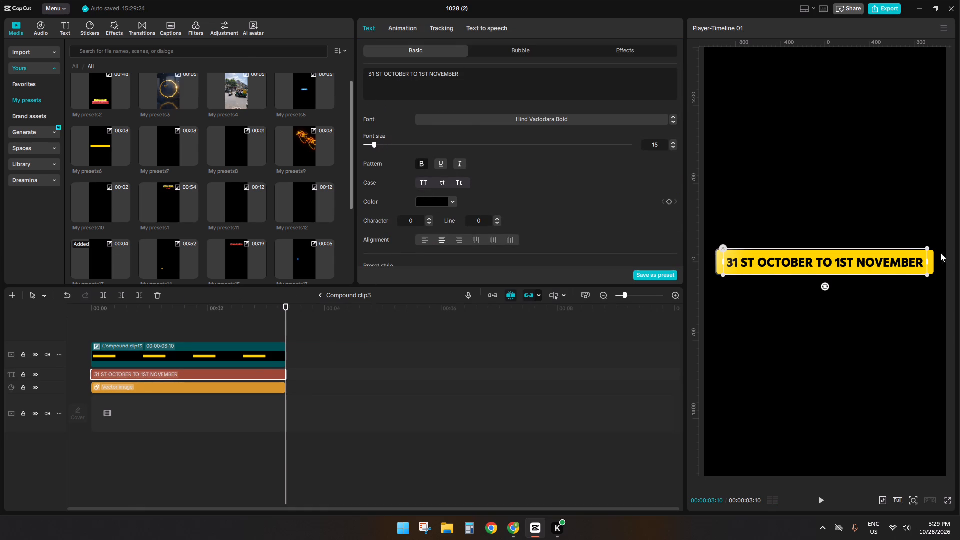
# Slightly enlarge the "31 ST OCTOBER TO 1ST NOVEMBER" text inside the banner and return to the main timeline.
pyautogui.moveTo(926, 248); pyautogui.dragTo(938, 246)
pyautogui.click(318, 292)
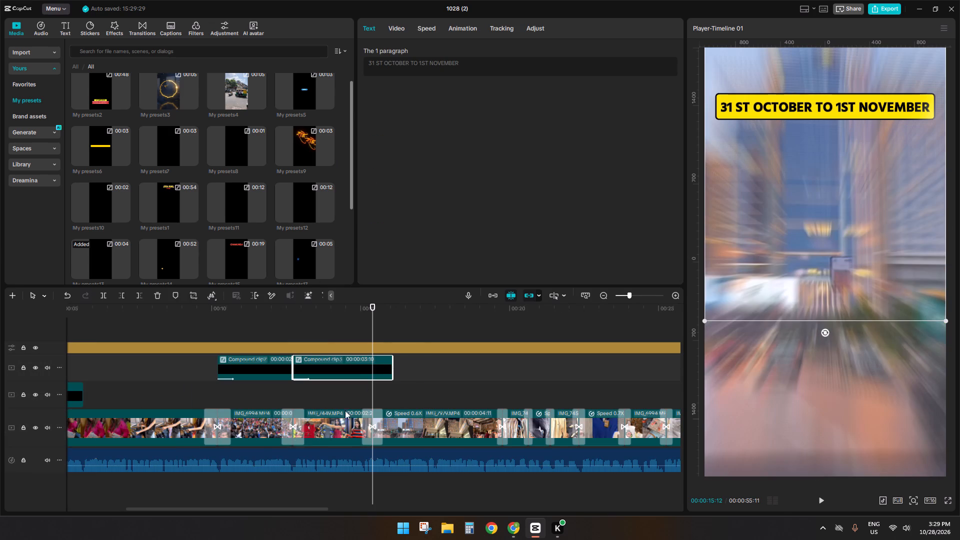
# Play back the date banner, then cut off the end of its compound clip at about 00:00:15:12.
pyautogui.click(295, 390)
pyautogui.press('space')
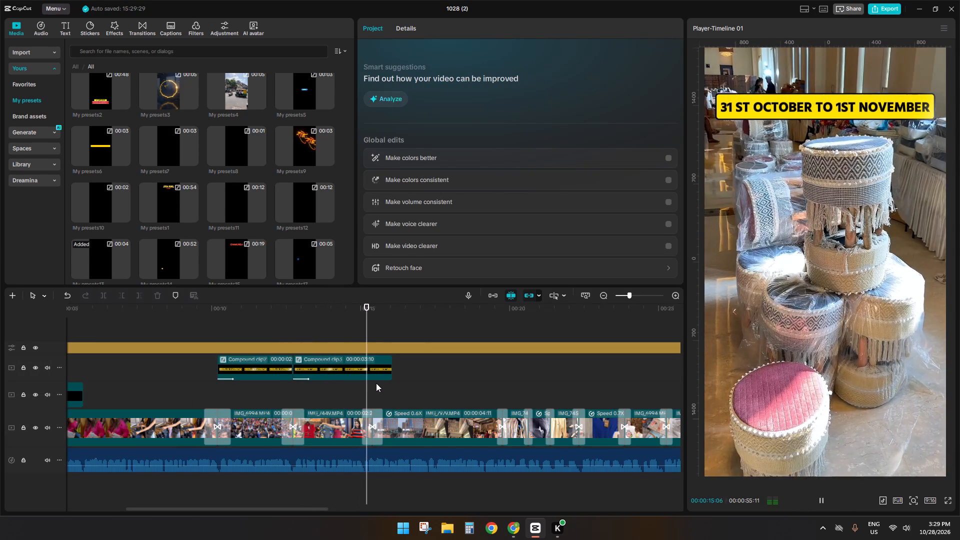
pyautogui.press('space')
pyautogui.doubleClick(371, 388)
pyautogui.click(369, 362)
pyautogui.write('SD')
# Play the footage after the banner and add the My presets2 clip at 00:00:17:06 on the track below the banner clips.
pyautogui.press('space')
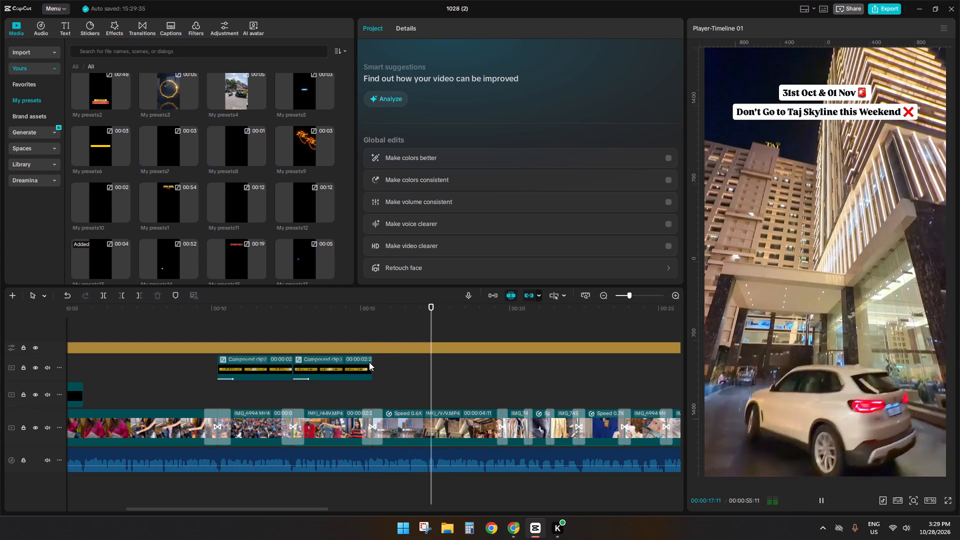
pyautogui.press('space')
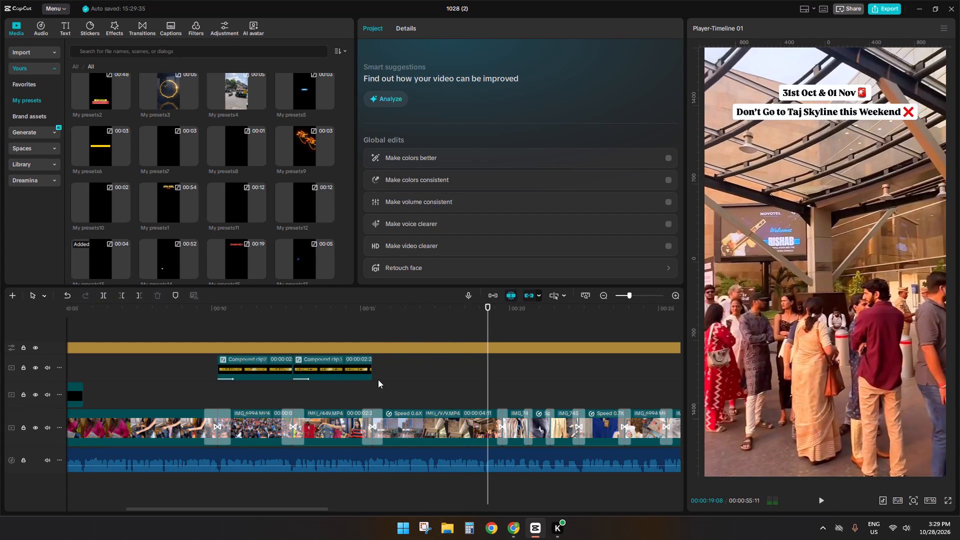
pyautogui.click(372, 381)
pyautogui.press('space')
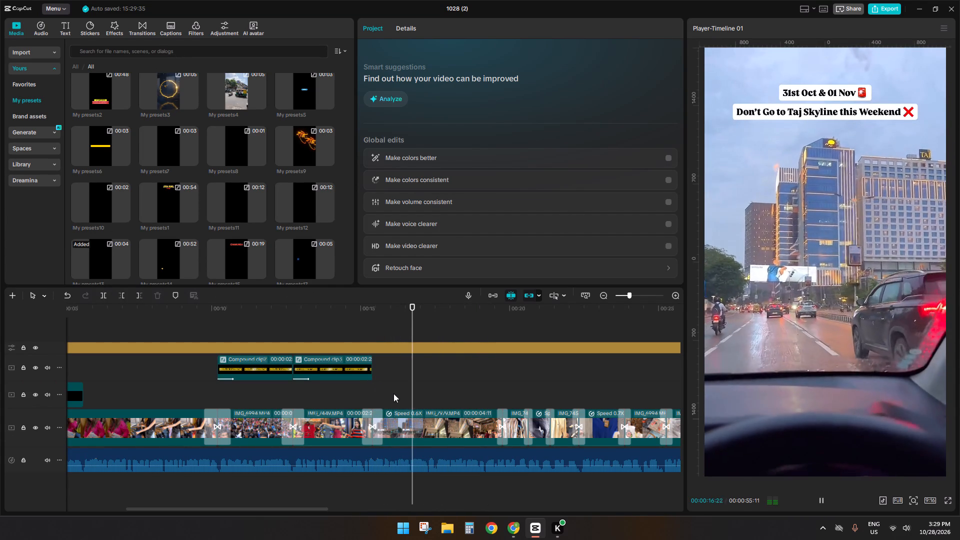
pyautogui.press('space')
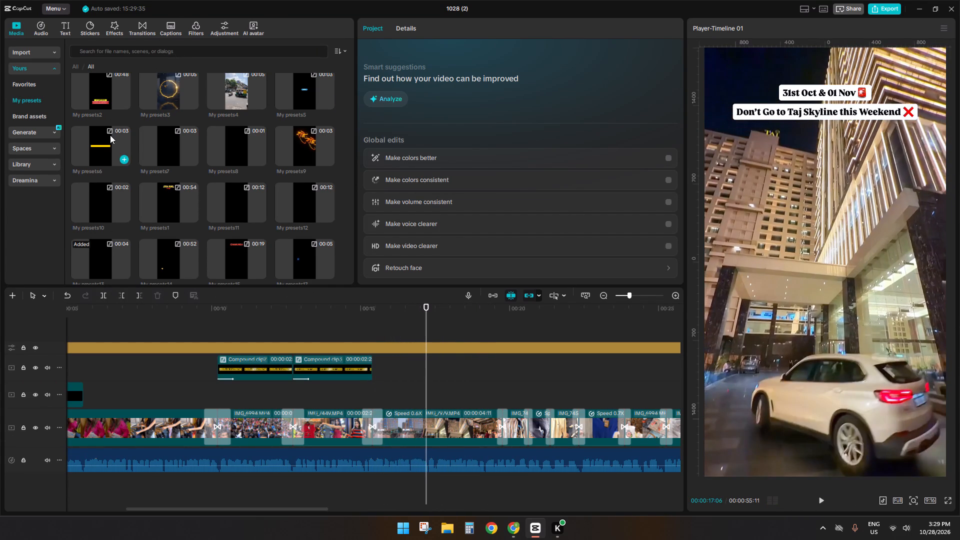
pyautogui.moveTo(104, 101); pyautogui.dragTo(412, 374)
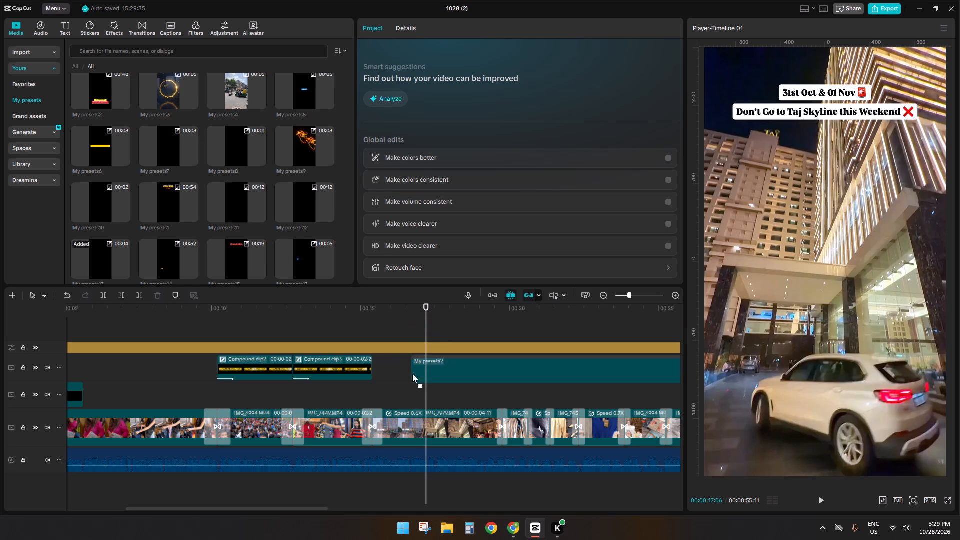
pyautogui.moveTo(412, 374); pyautogui.dragTo(426, 386)
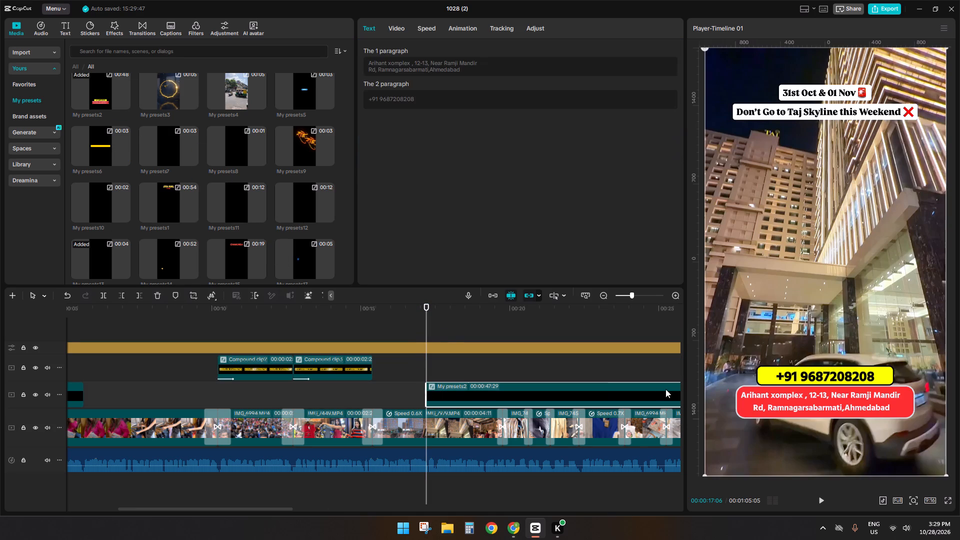
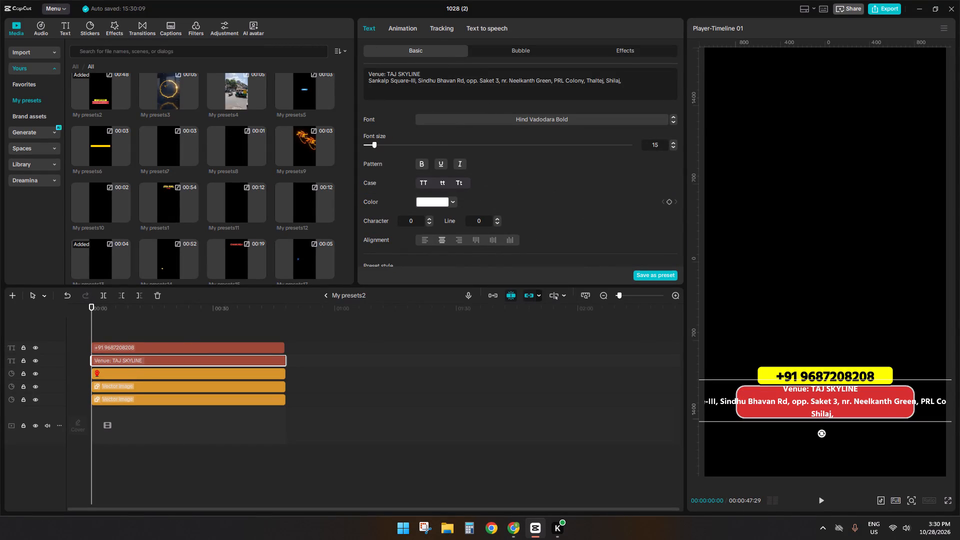
# Reflow the venue text into two lines, joining "Venue: TAJ SKYLINE" with the address start and breaking before "opp." without a leading space.
pyautogui.click(464, 81)
pyautogui.press('Return')
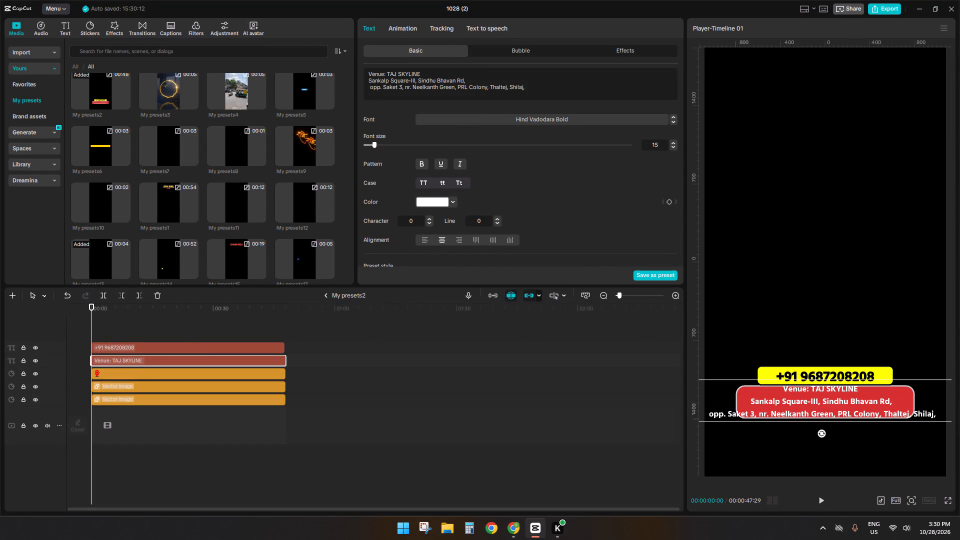
pyautogui.click(369, 87)
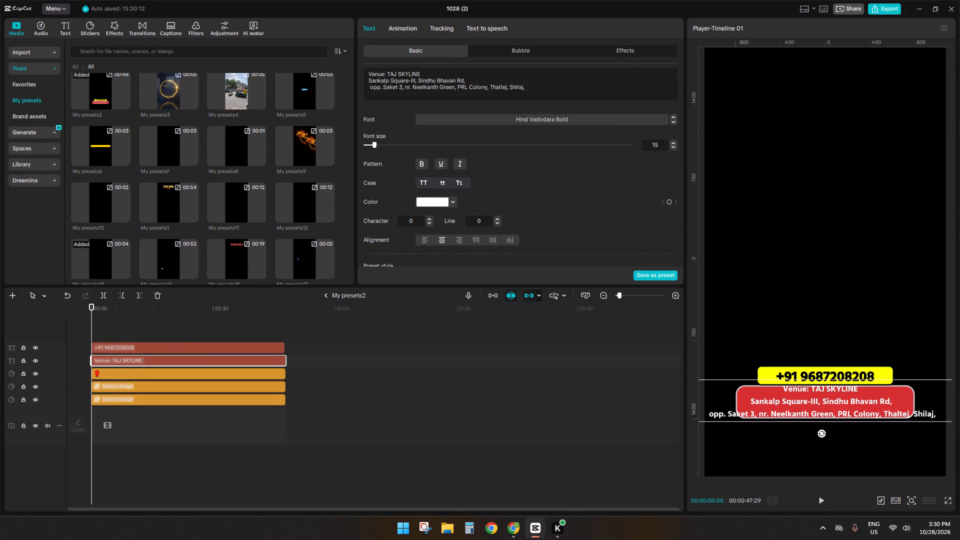
pyautogui.click(370, 85)
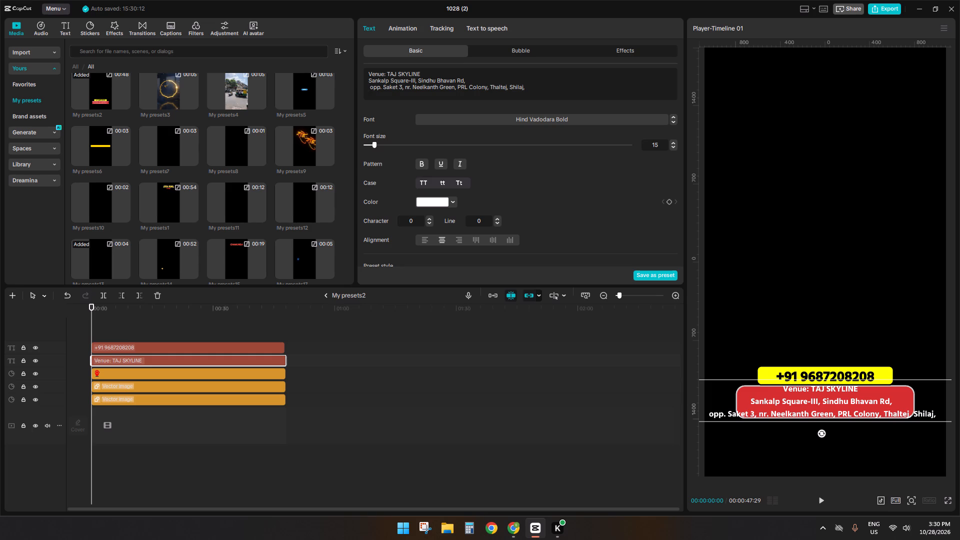
pyautogui.press('BackSpace')
pyautogui.click(369, 79)
pyautogui.press('BackSpace')
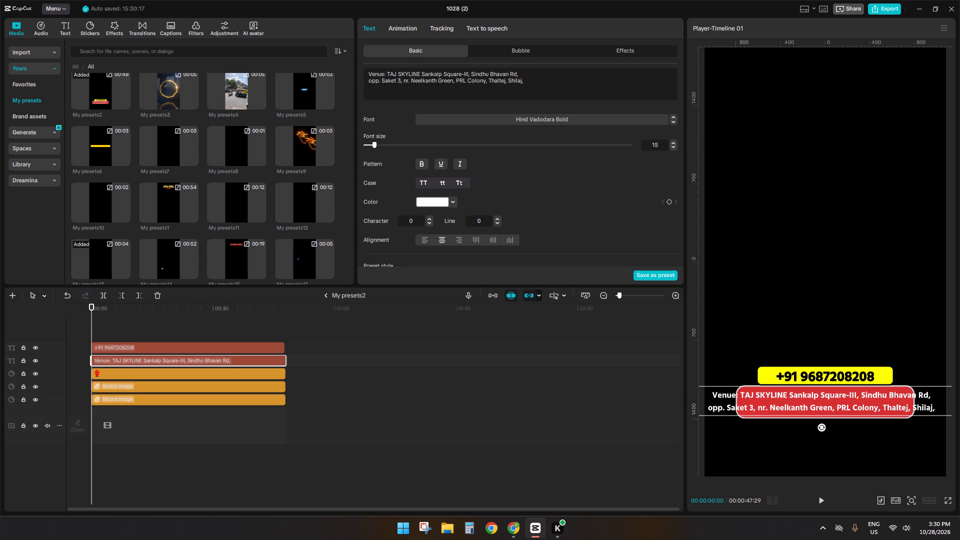
# Re-break the venue address text into three lines, with breaks after "Square-III," and "Neelkanth", joining "opp." onto the second line.
pyautogui.click(472, 72)
pyautogui.press('Return')
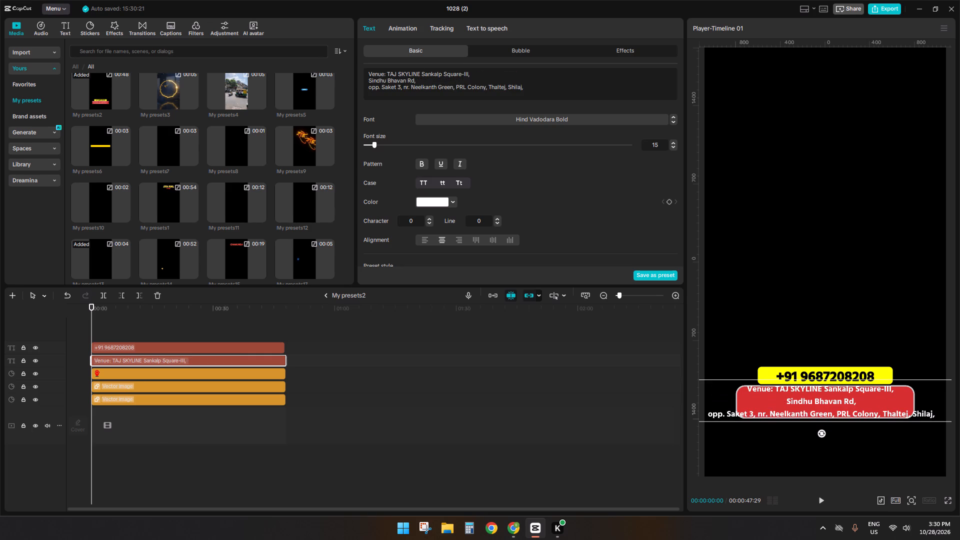
pyautogui.click(370, 87)
pyautogui.press('BackSpace')
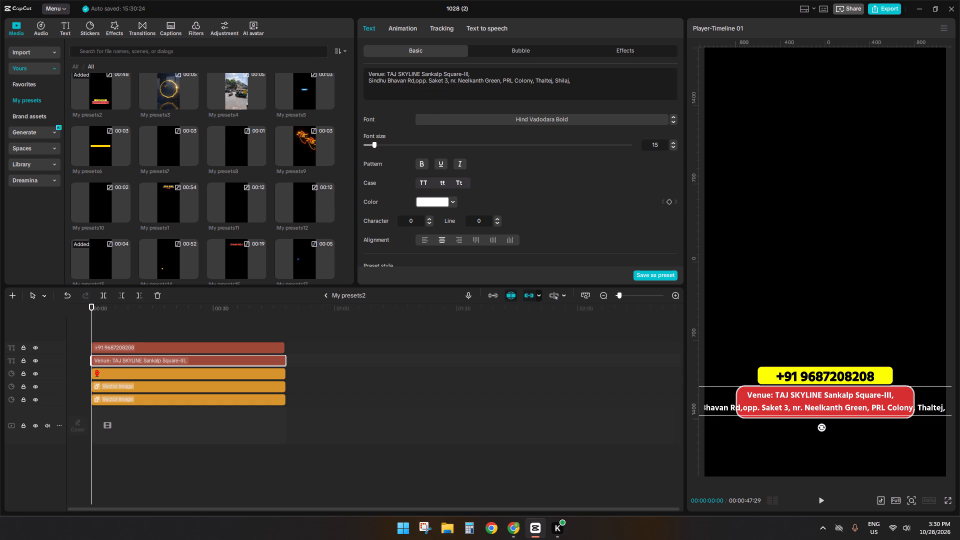
pyautogui.click(503, 80)
pyautogui.press('Return')
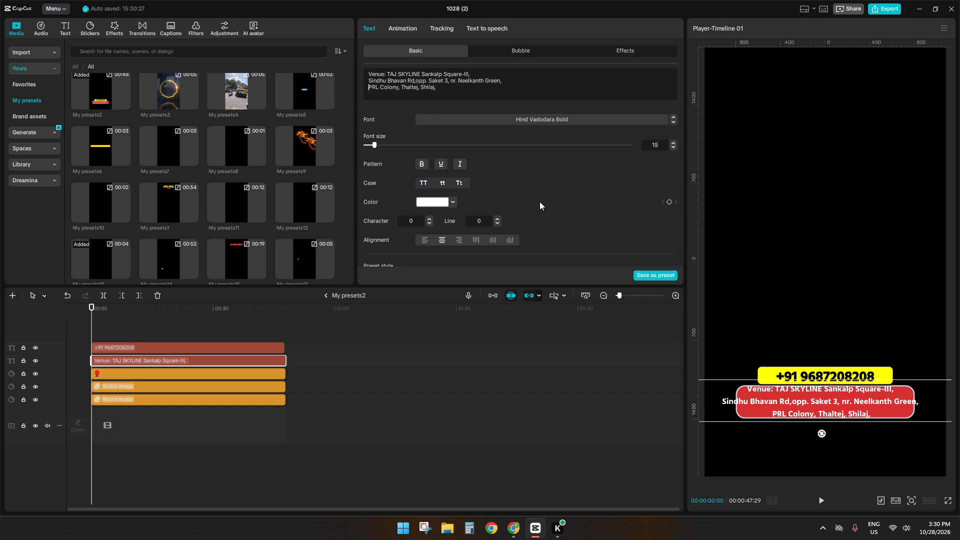
pyautogui.hotkey('ctrl', 'z')
pyautogui.click(483, 84)
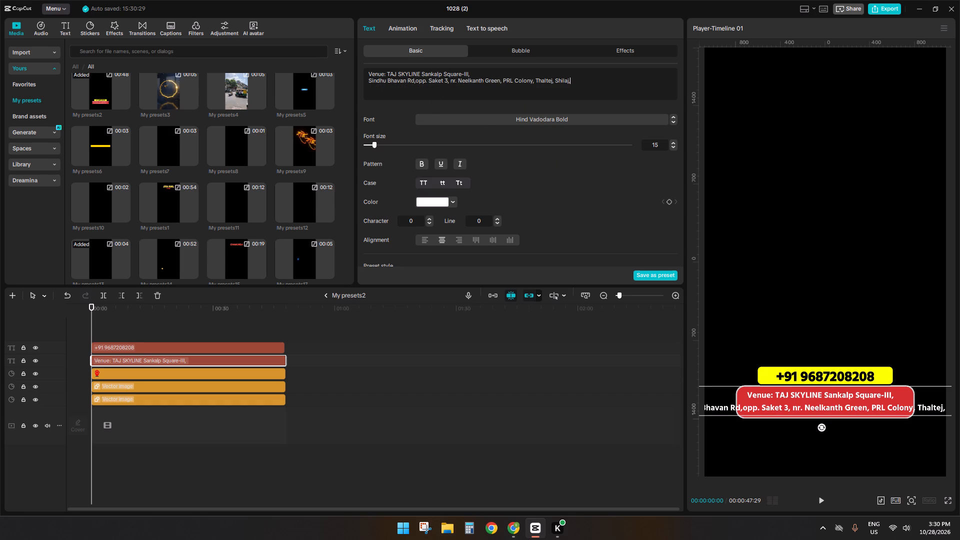
pyautogui.press('Return')
pyautogui.click(483, 78)
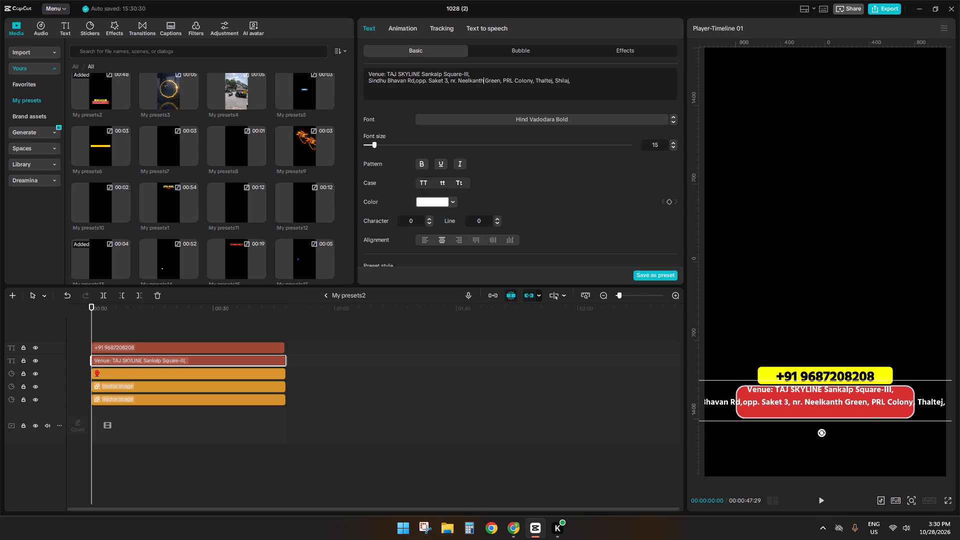
pyautogui.press('Return')
# Fit the three-line venue text inside the red box, reducing its line spacing to -4.
pyautogui.moveTo(769, 390); pyautogui.dragTo(772, 399)
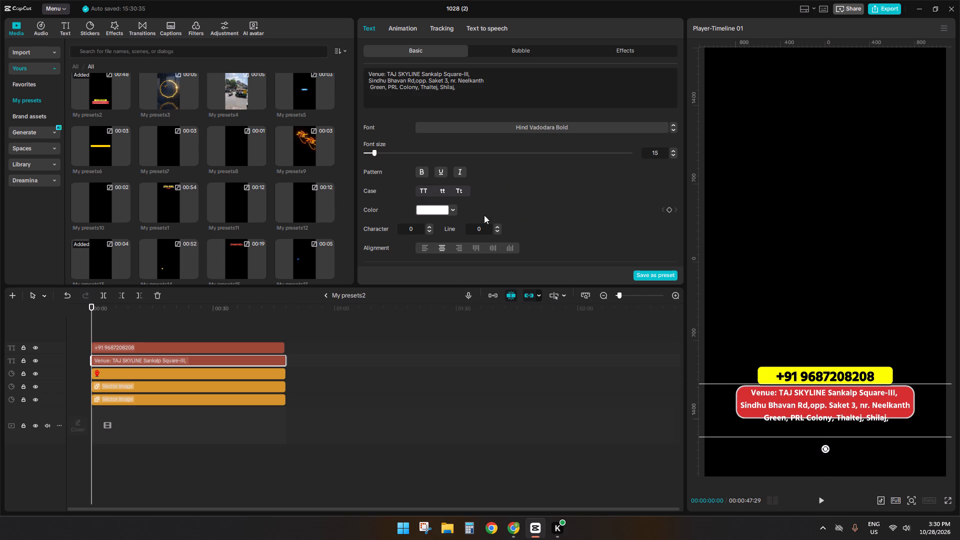
pyautogui.tripleClick(496, 231)
pyautogui.click(496, 231)
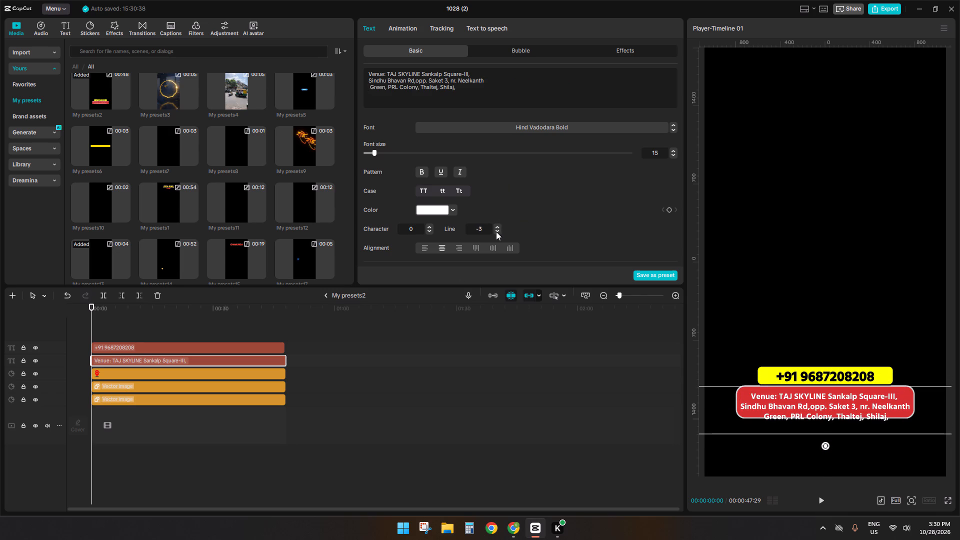
pyautogui.click(846, 424)
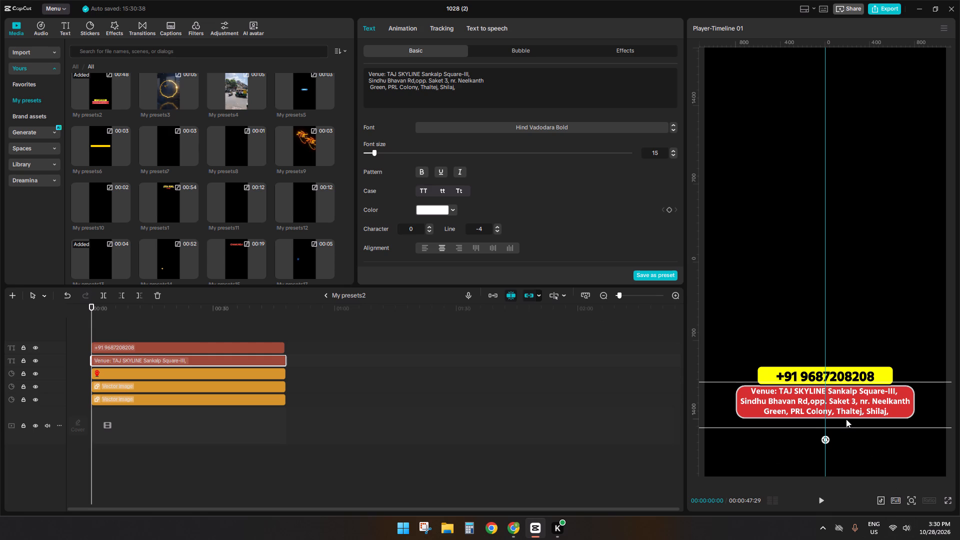
# Change the venue text to title case and tighten its line spacing to -6.
pyautogui.click(459, 194)
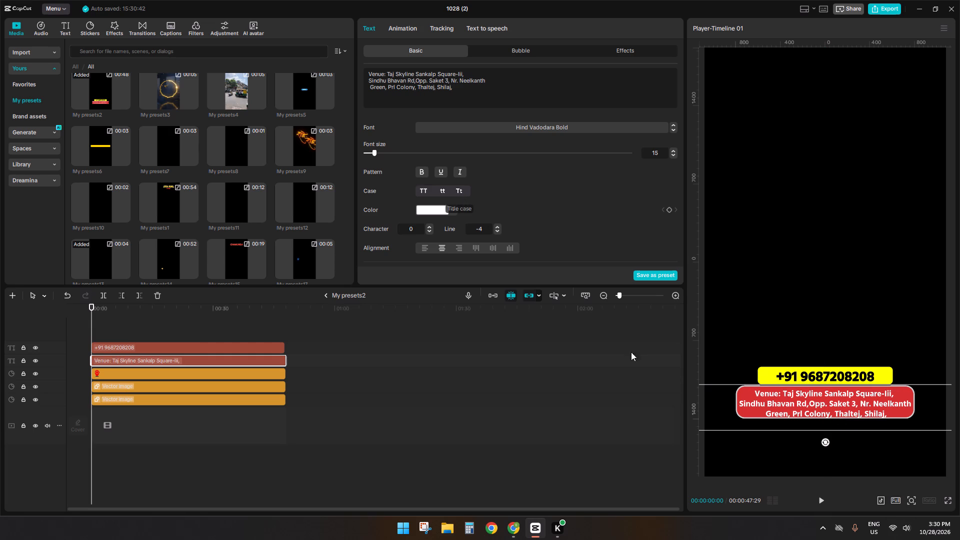
pyautogui.click(494, 229)
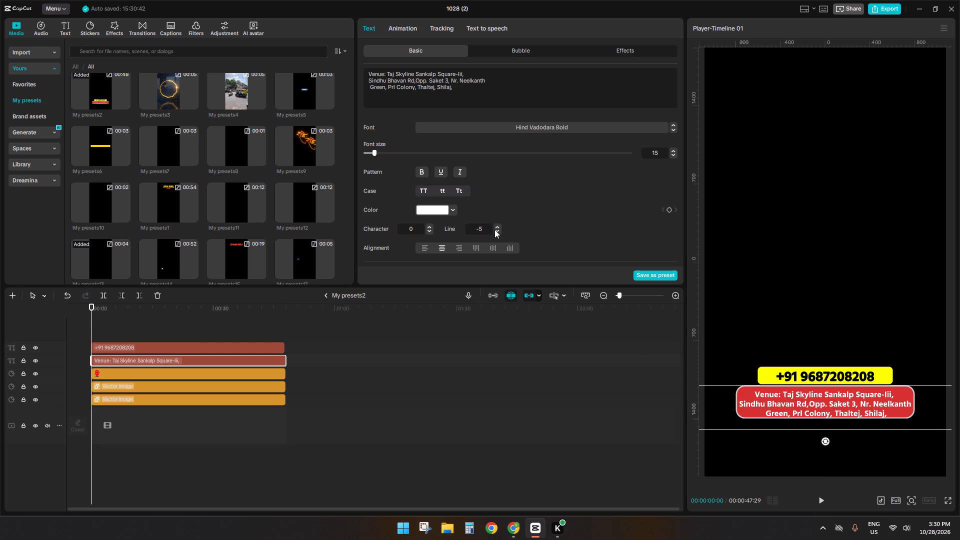
pyautogui.click(494, 229)
pyautogui.click(821, 405)
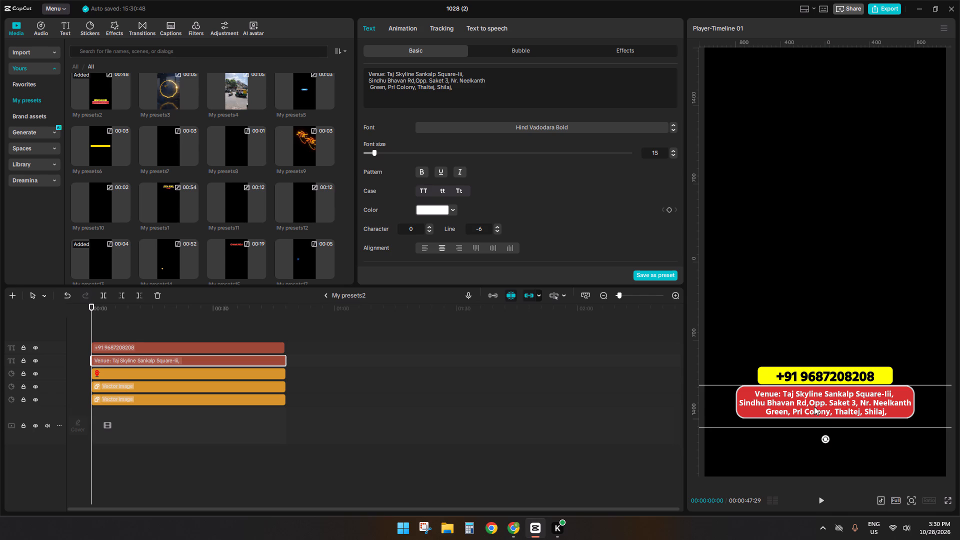
# Select the entire phone number in the yellow banner's text.
pyautogui.click(161, 345)
pyautogui.moveTo(440, 85); pyautogui.dragTo(48, 28)
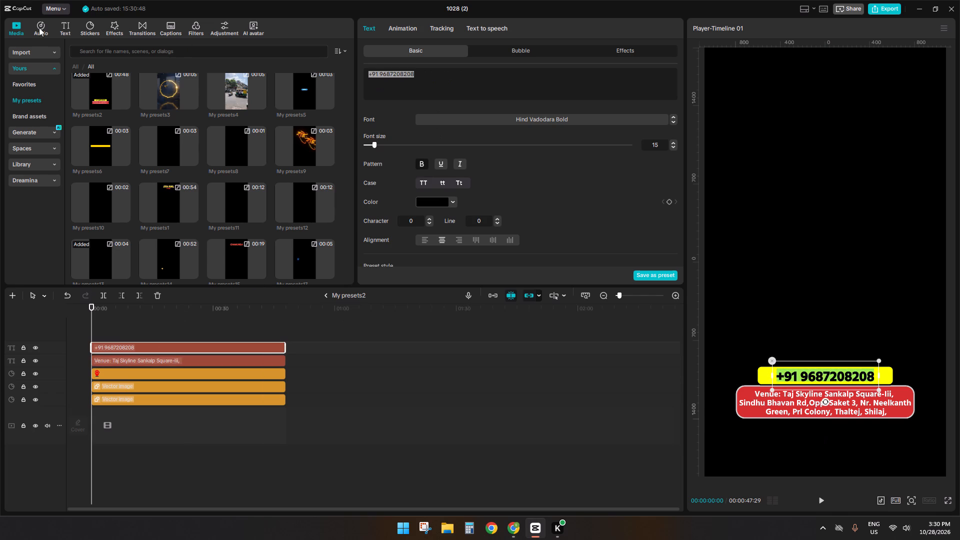
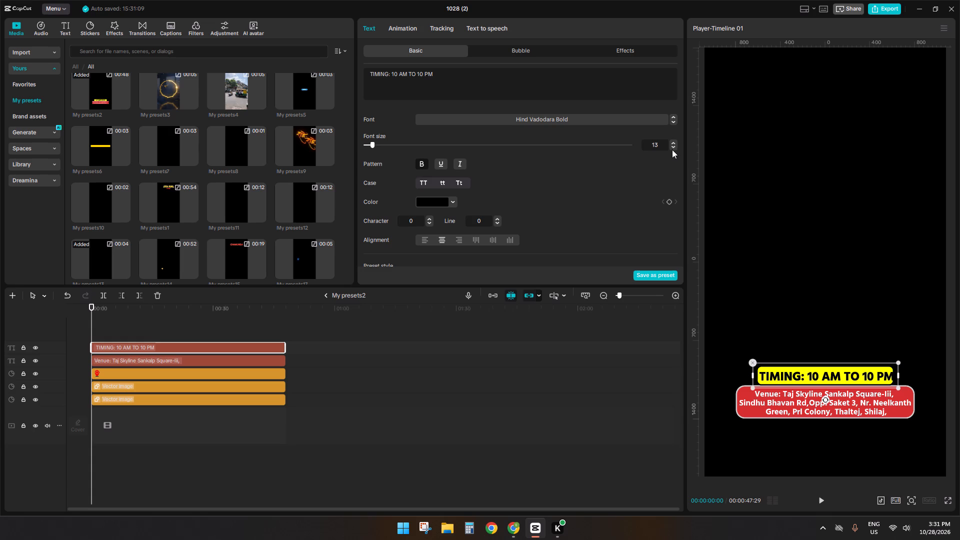
# Reduce the "TIMING: 10 AM TO 10 PM" text to font size 12, centre it inside the yellow banner, and preview it in the main timeline.
pyautogui.click(672, 147)
pyautogui.moveTo(854, 375); pyautogui.dragTo(851, 375)
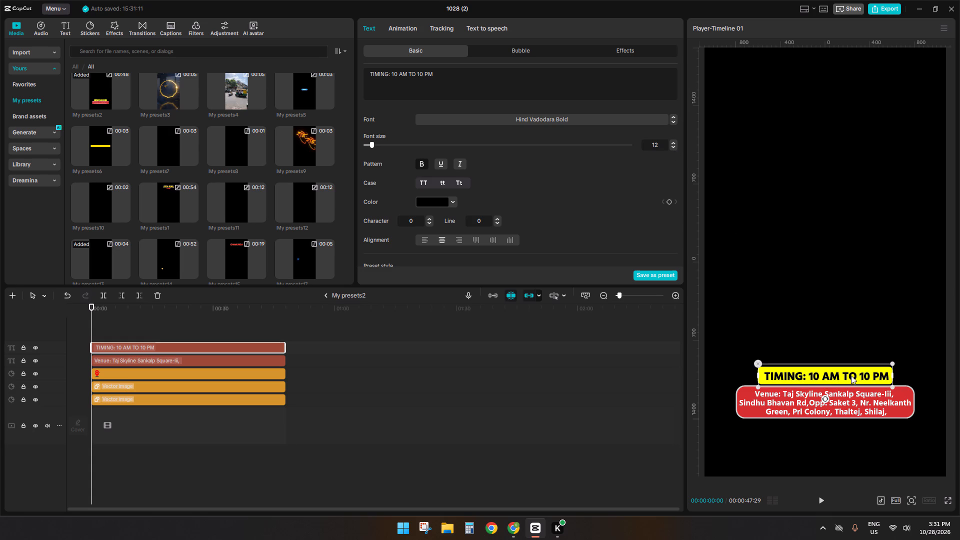
pyautogui.moveTo(851, 375); pyautogui.dragTo(847, 375)
pyautogui.click(325, 299)
pyautogui.press('space')
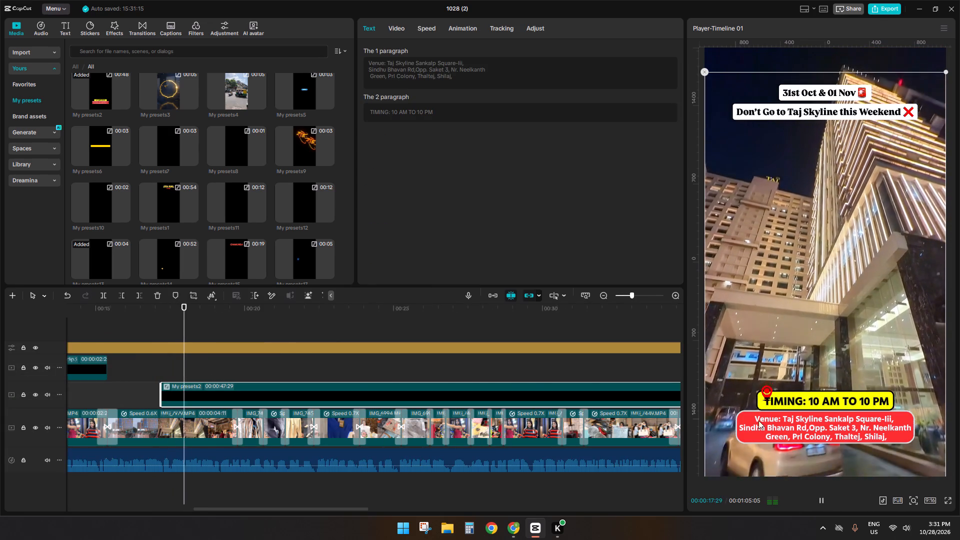
pyautogui.click(199, 400)
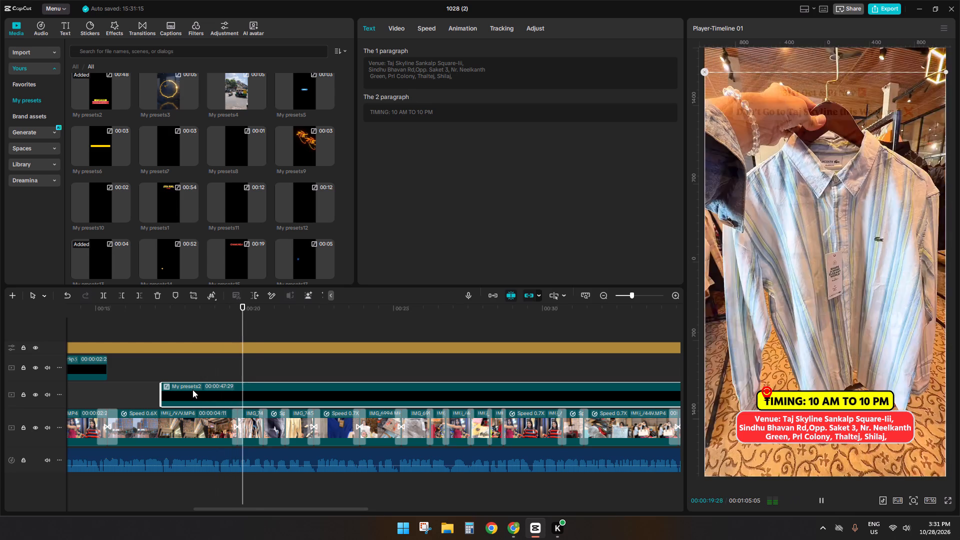
pyautogui.press('space')
# Reopen the venue banner clip and move the red location pin sticker to the red box's upper-left corner, at about X -725, Y -1097.
pyautogui.doubleClick(192, 389)
pyautogui.click(111, 376)
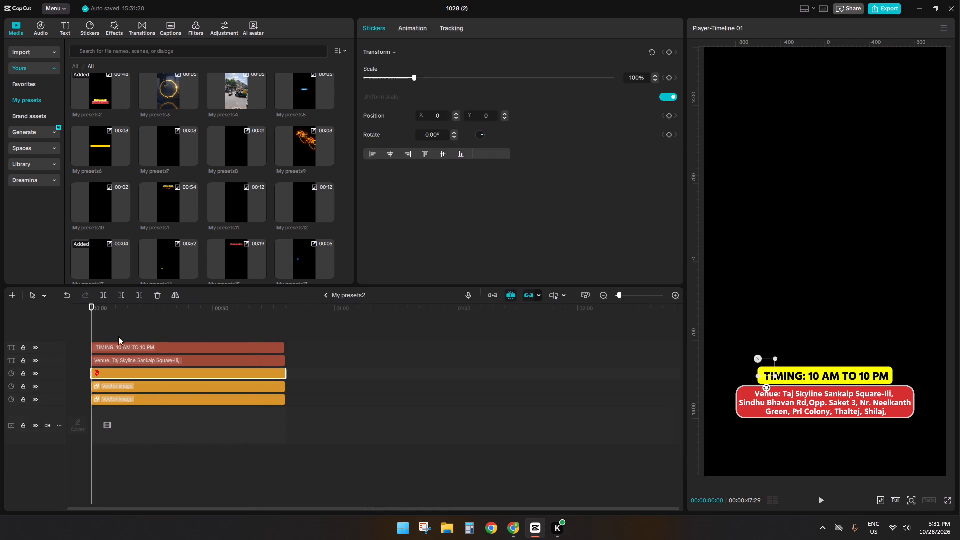
pyautogui.click(118, 326)
pyautogui.click(122, 376)
pyautogui.moveTo(769, 371); pyautogui.dragTo(755, 386)
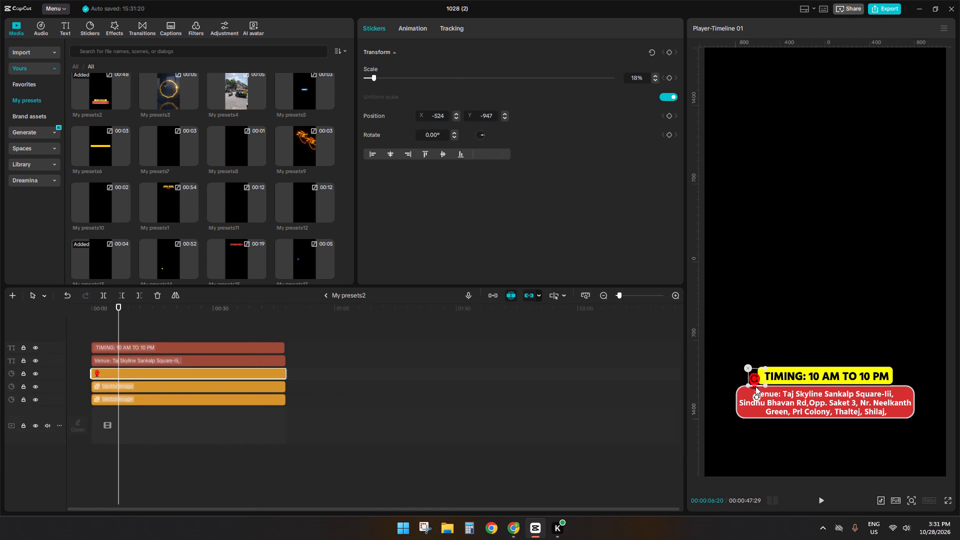
pyautogui.moveTo(755, 386); pyautogui.dragTo(747, 388)
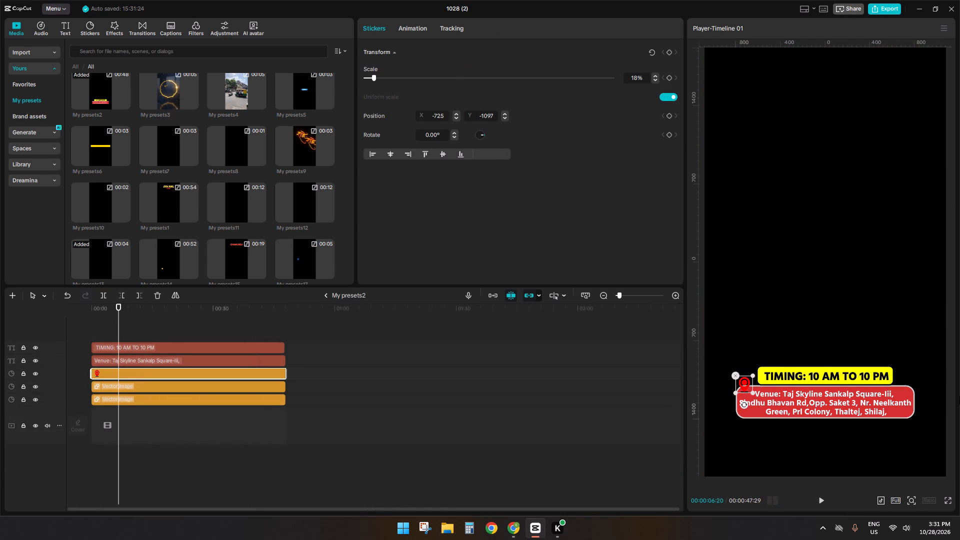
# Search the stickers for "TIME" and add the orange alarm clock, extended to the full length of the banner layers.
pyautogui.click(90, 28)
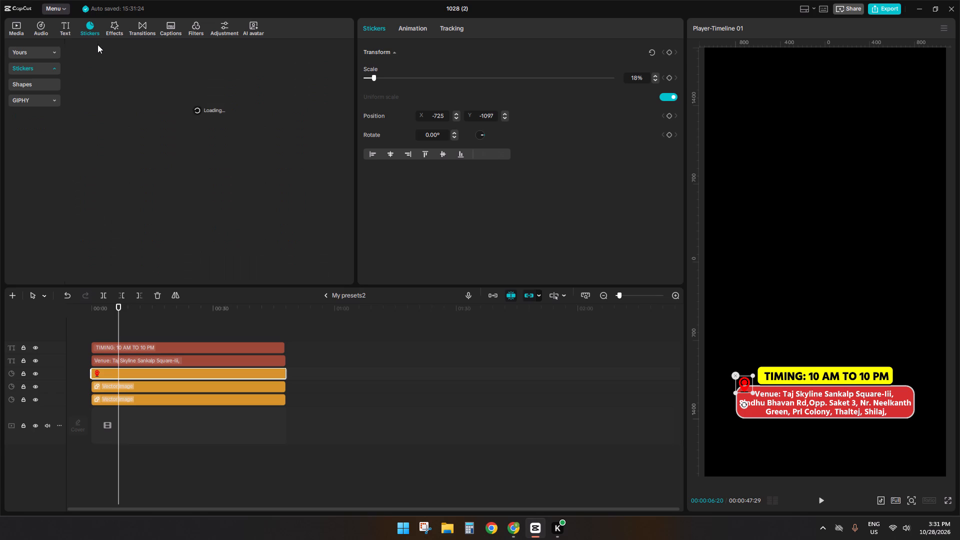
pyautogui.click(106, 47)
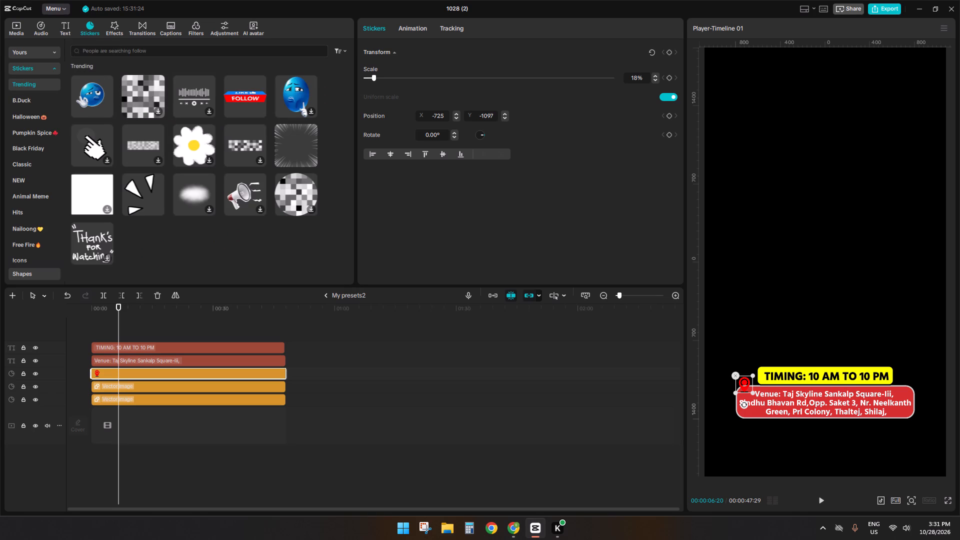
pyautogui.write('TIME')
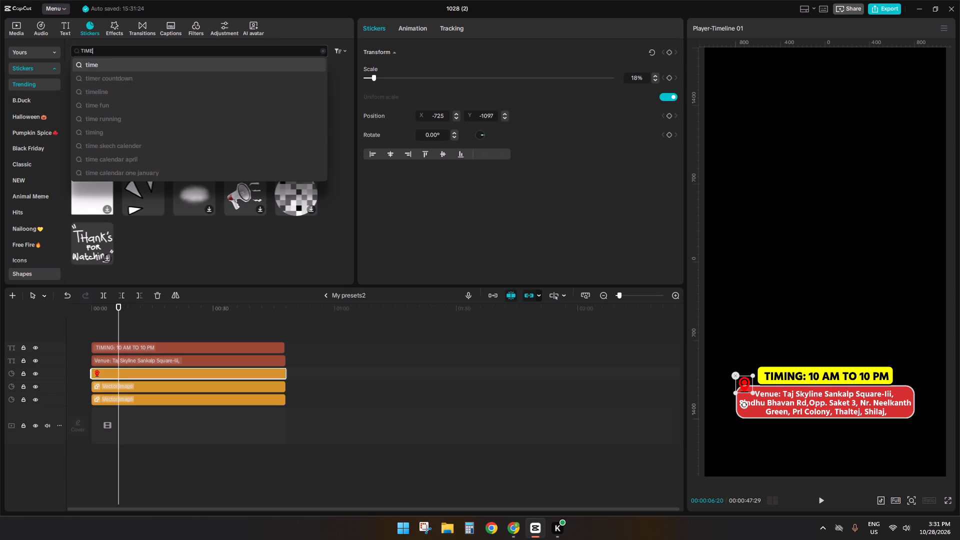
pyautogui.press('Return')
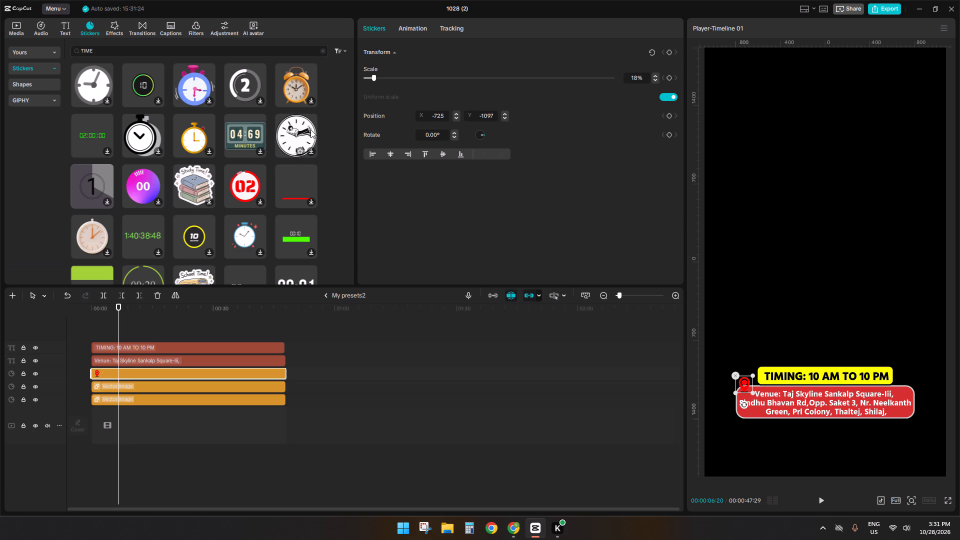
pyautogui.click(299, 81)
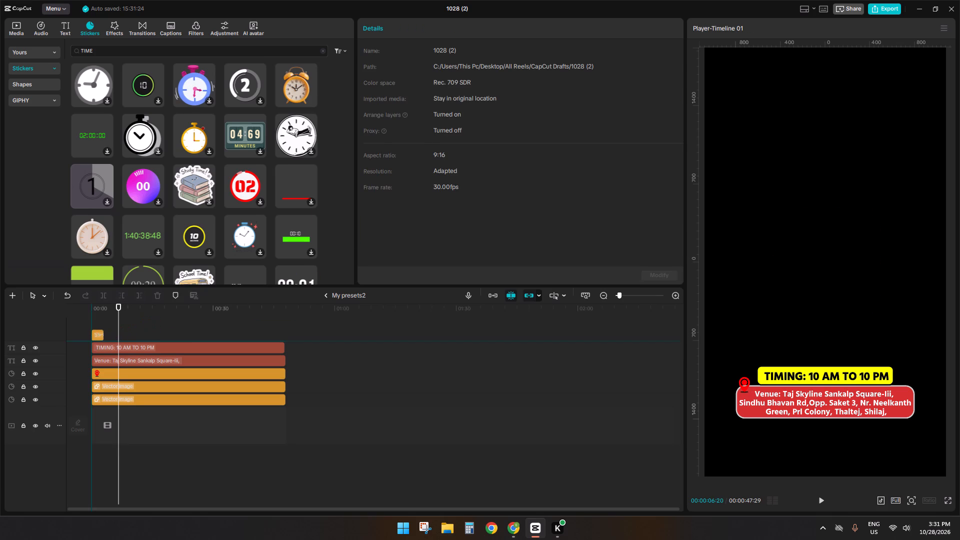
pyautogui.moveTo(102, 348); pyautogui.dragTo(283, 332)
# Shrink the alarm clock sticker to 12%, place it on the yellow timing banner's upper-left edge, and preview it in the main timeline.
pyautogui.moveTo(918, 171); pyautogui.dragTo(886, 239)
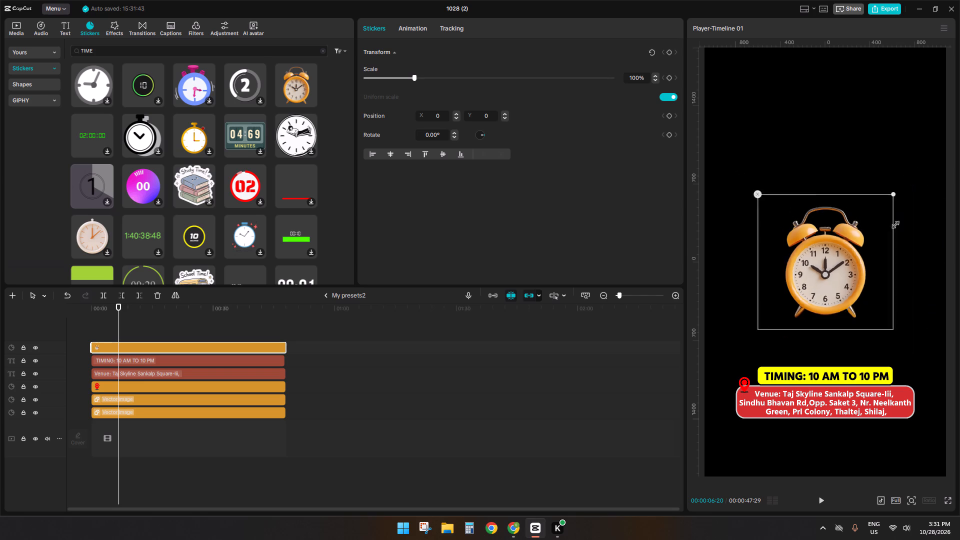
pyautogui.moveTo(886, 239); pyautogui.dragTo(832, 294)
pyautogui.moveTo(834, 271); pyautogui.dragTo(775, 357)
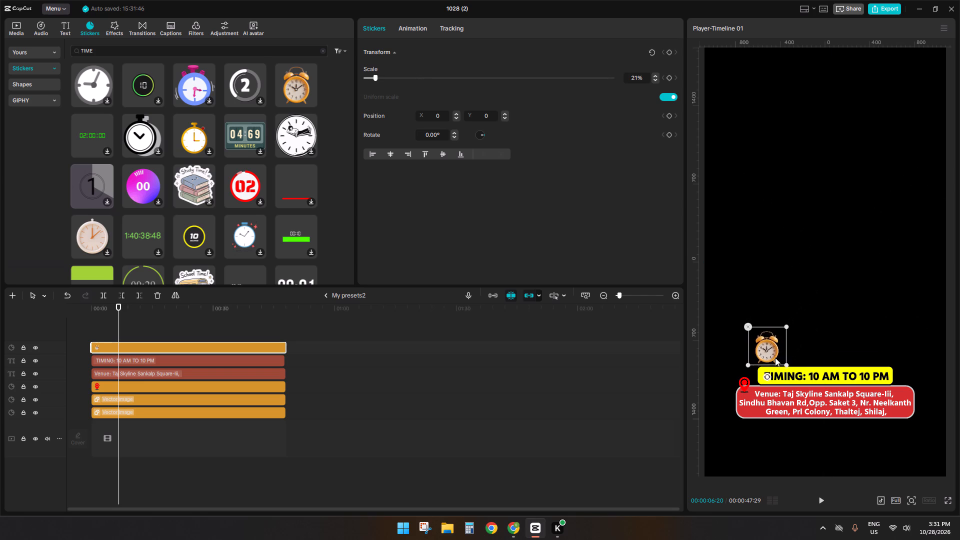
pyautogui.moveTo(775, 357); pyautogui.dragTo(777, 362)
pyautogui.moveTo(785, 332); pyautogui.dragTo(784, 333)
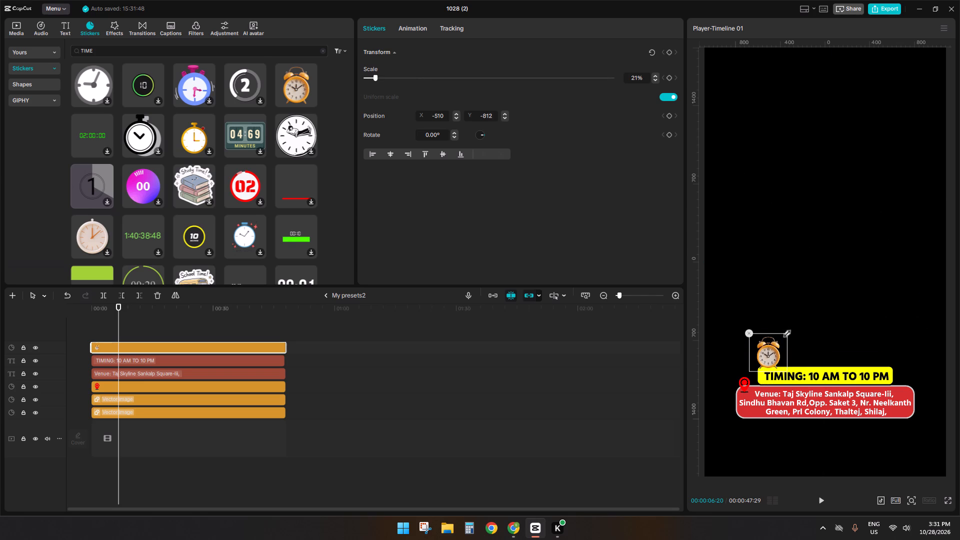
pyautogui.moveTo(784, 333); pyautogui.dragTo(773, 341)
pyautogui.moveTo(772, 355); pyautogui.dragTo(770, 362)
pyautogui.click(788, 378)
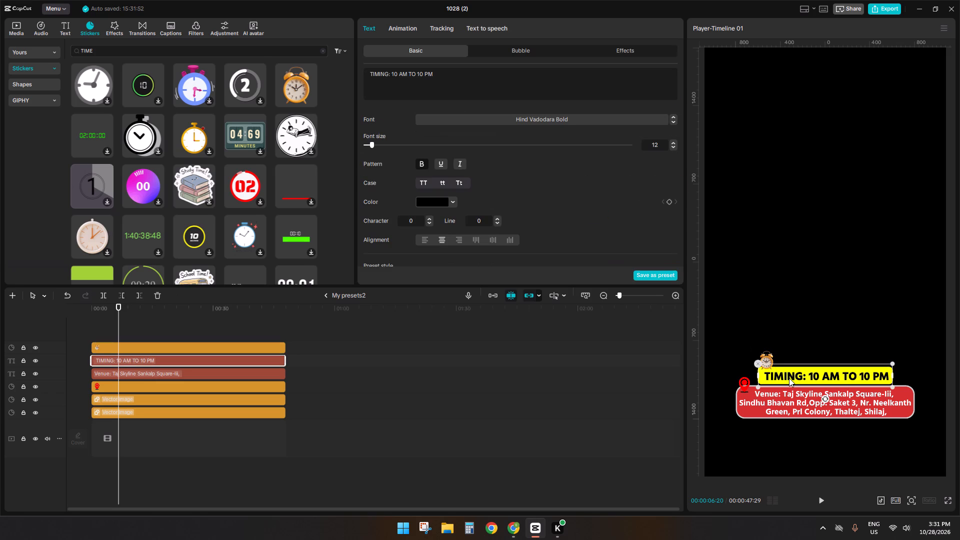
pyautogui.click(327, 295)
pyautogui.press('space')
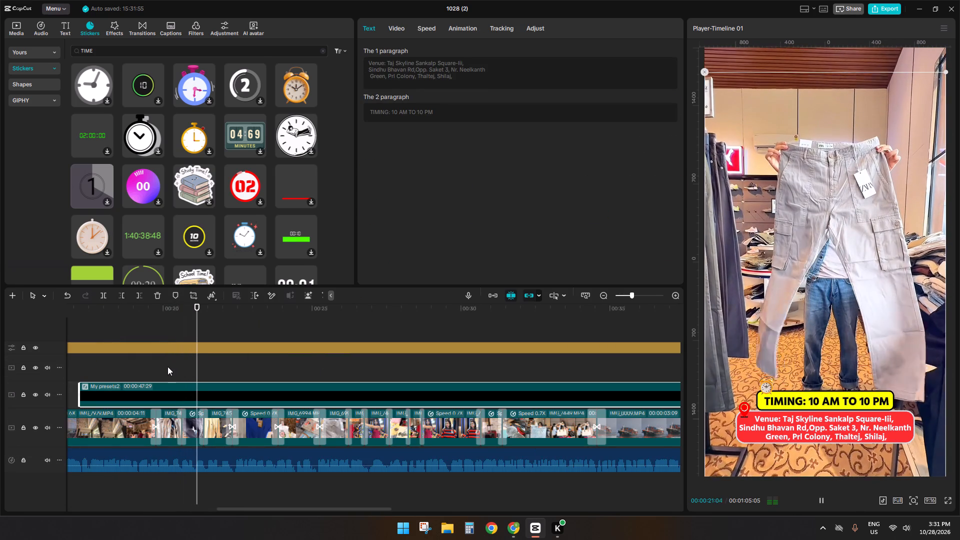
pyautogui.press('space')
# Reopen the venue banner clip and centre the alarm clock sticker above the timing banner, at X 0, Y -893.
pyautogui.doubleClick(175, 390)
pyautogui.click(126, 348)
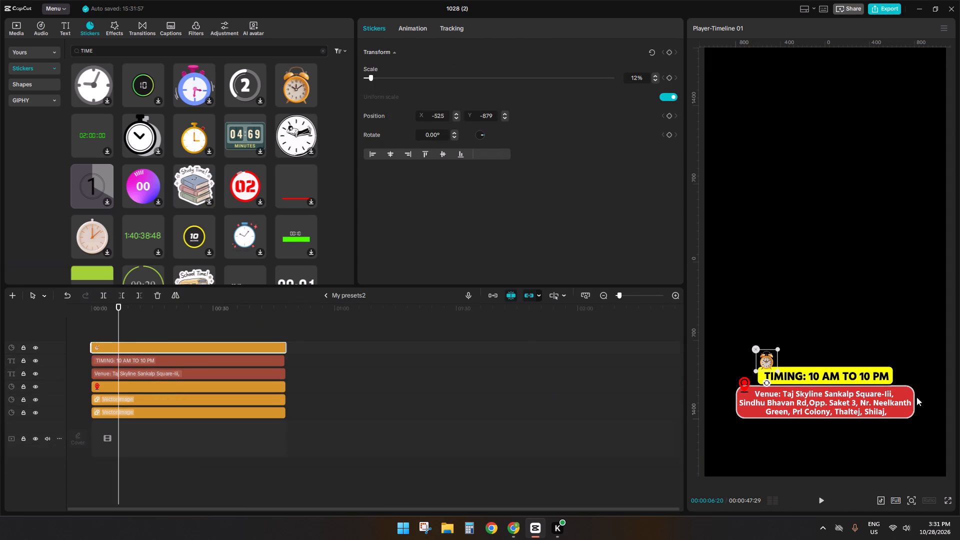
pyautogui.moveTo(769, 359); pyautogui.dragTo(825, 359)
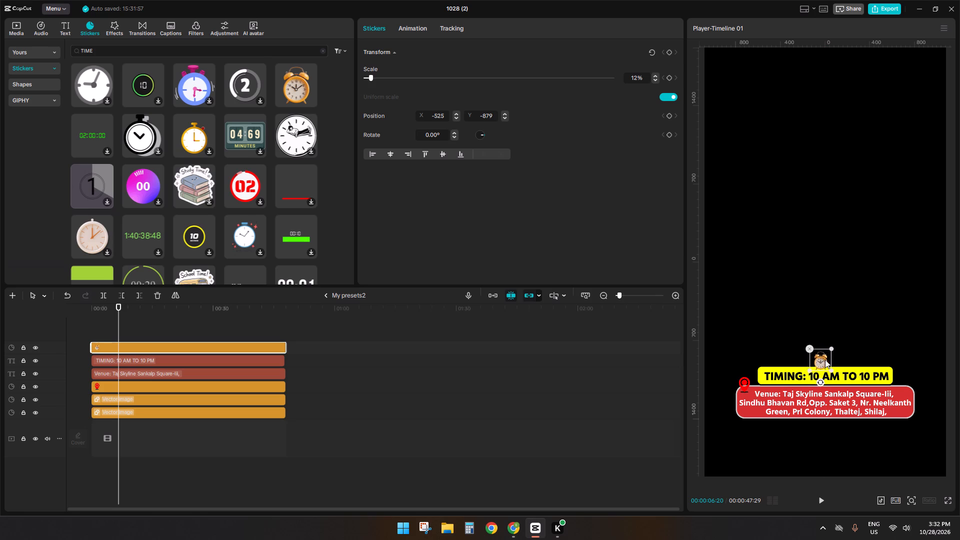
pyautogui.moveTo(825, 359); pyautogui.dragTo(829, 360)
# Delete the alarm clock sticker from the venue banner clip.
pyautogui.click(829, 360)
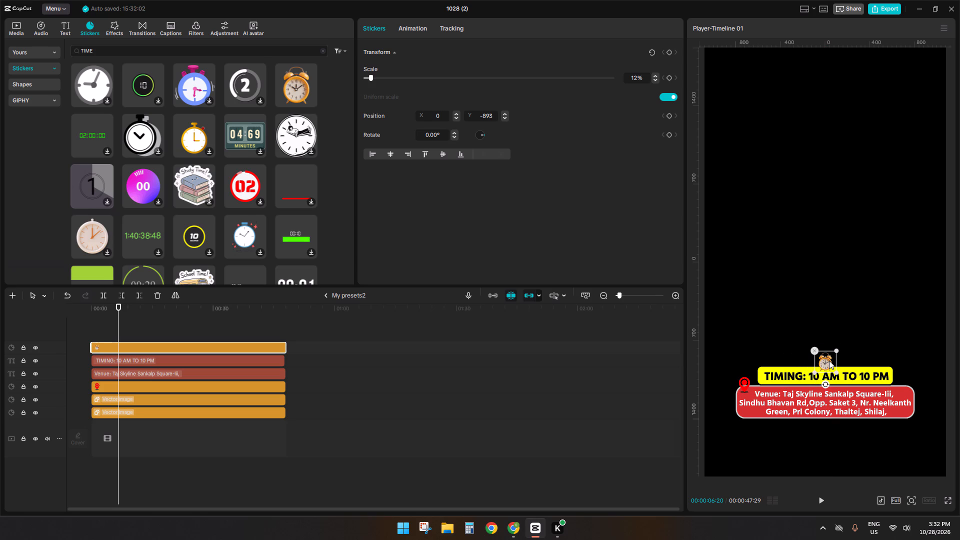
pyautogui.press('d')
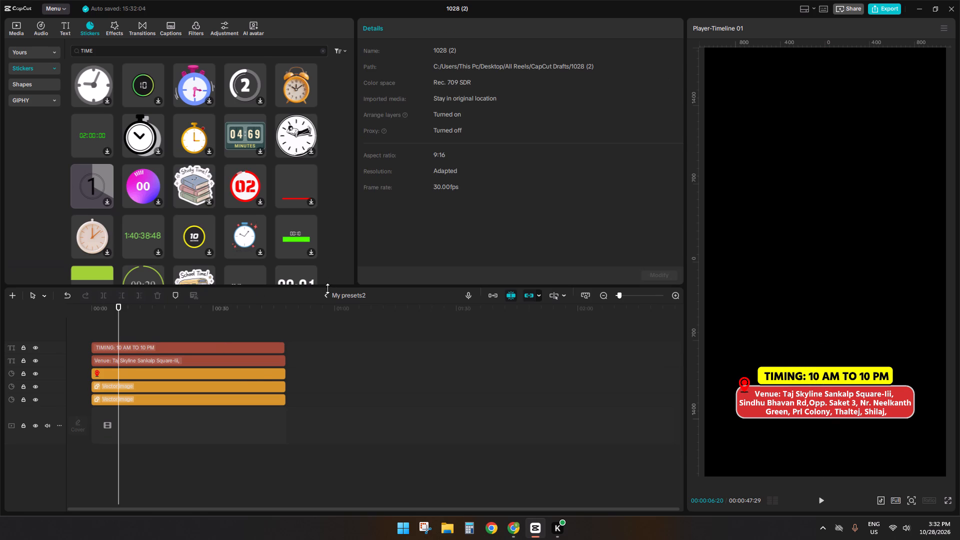
# Return to the main timeline and cut off the part of the venue banner clip that extends past the video's end at 00:00:55:11.
pyautogui.click(327, 298)
pyautogui.press('space')
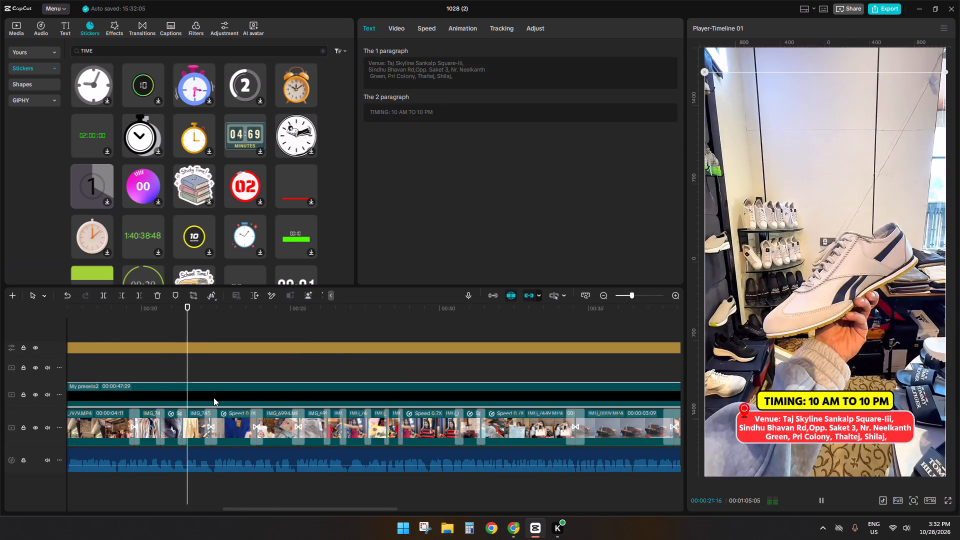
pyautogui.keyDown('ctrl'); pyautogui.scroll(-14, 210, 398); pyautogui.keyUp('ctrl')
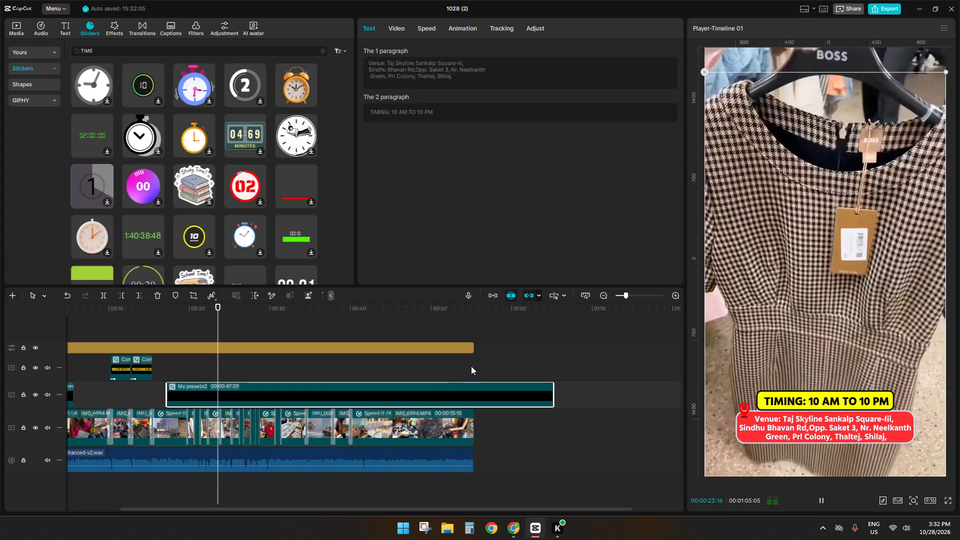
pyautogui.click(472, 362)
pyautogui.click(471, 397)
pyautogui.press('s')
pyautogui.press('d')
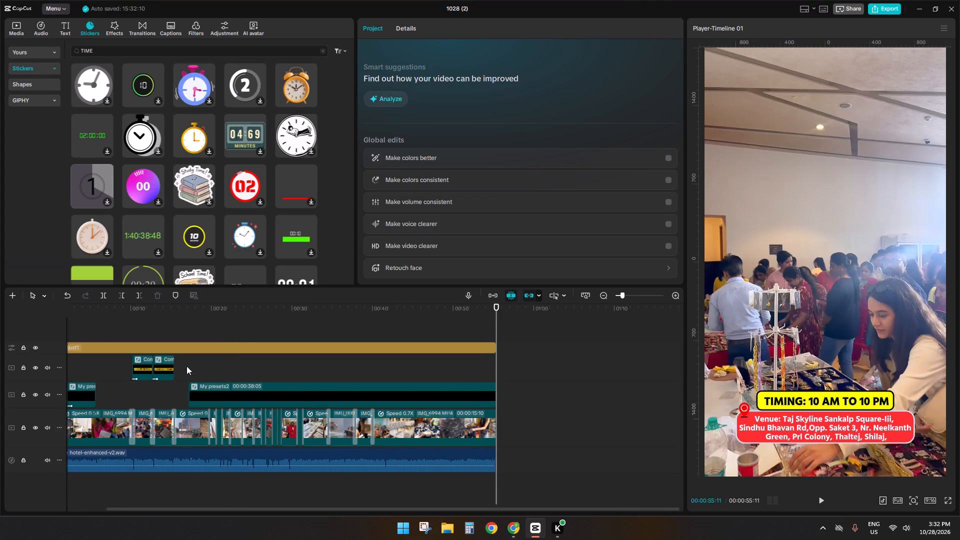
# Apply the Flip entrance animation to the venue banner clip and preview it from the clip's start.
pyautogui.click(186, 366)
pyautogui.click(193, 386)
pyautogui.click(456, 30)
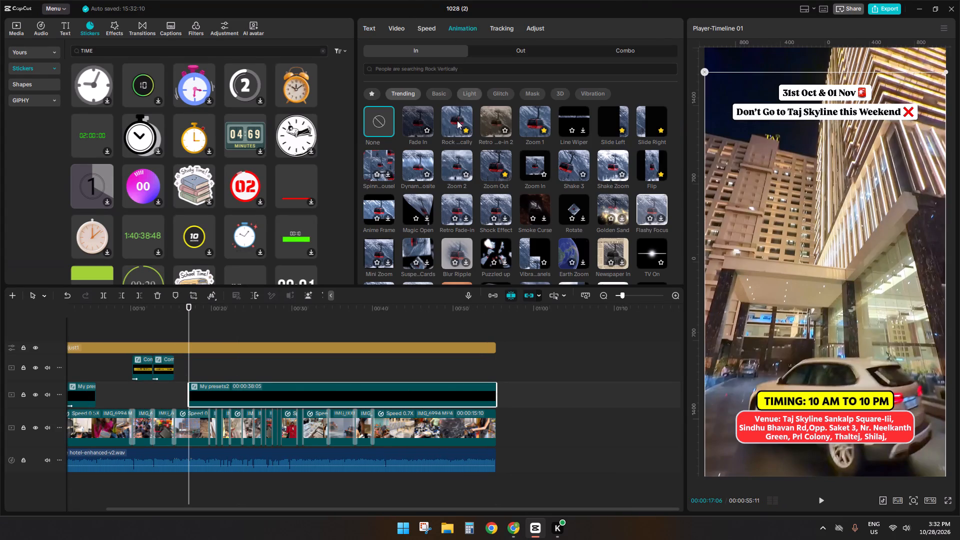
pyautogui.click(650, 158)
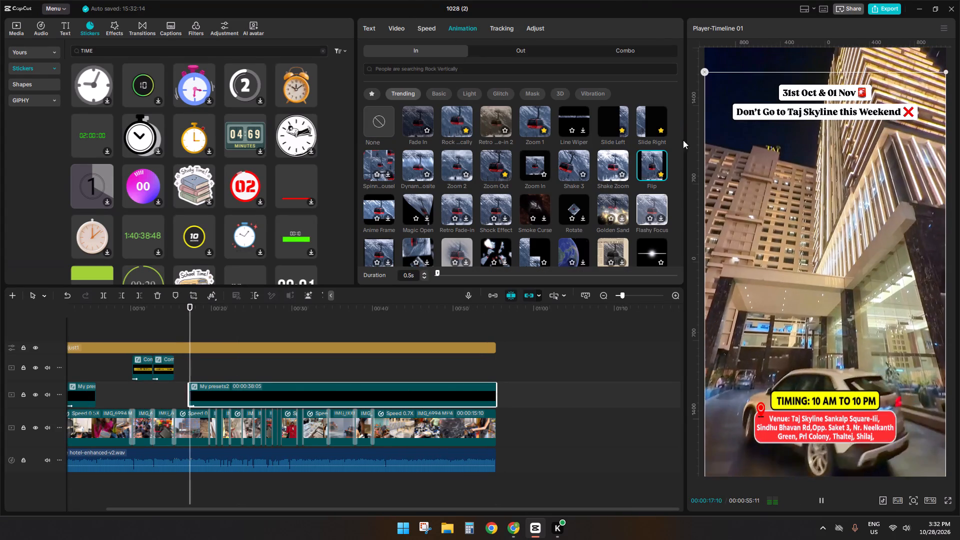
pyautogui.press('space')
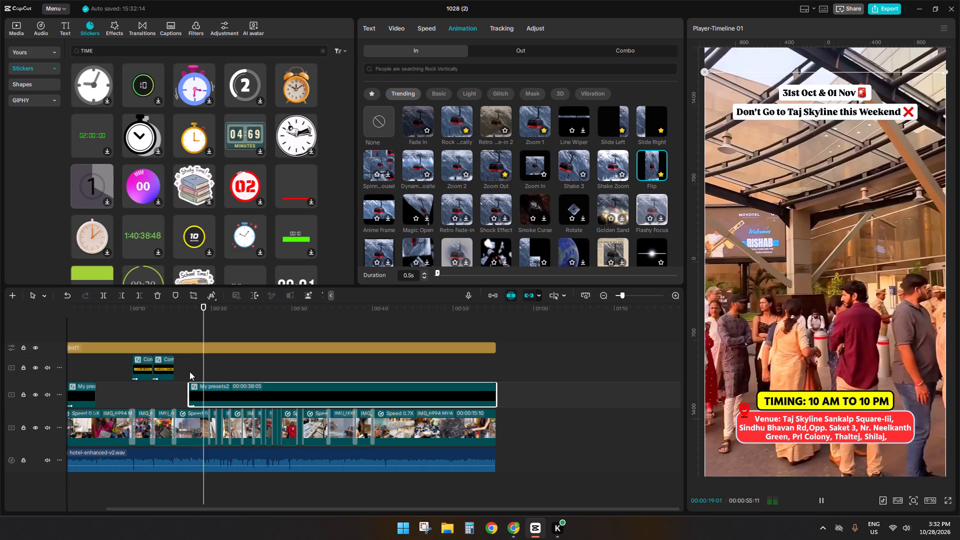
pyautogui.keyDown('ctrl'); pyautogui.scroll(10, 226, 387); pyautogui.keyUp('ctrl')
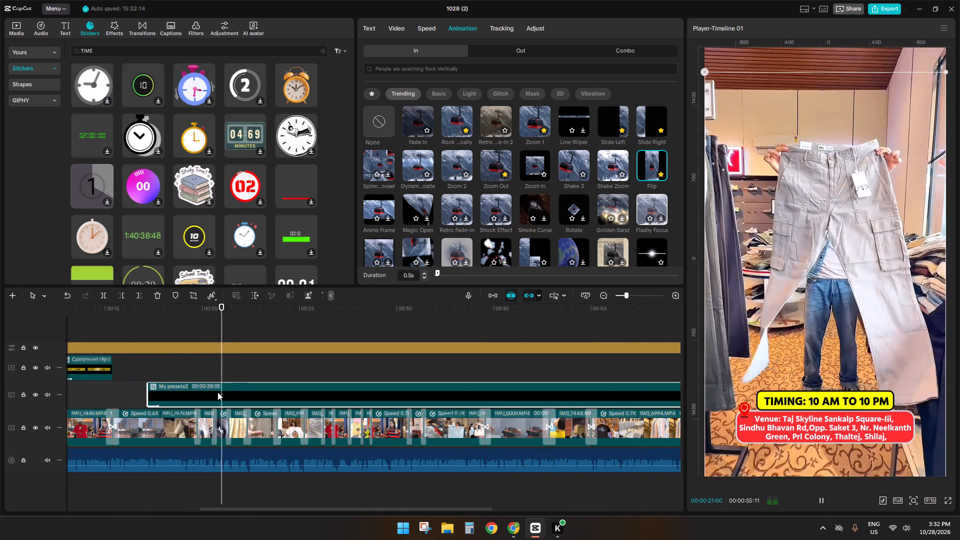
# Add a default text clip to the main timeline at 00:00:19:23.
pyautogui.click(199, 377)
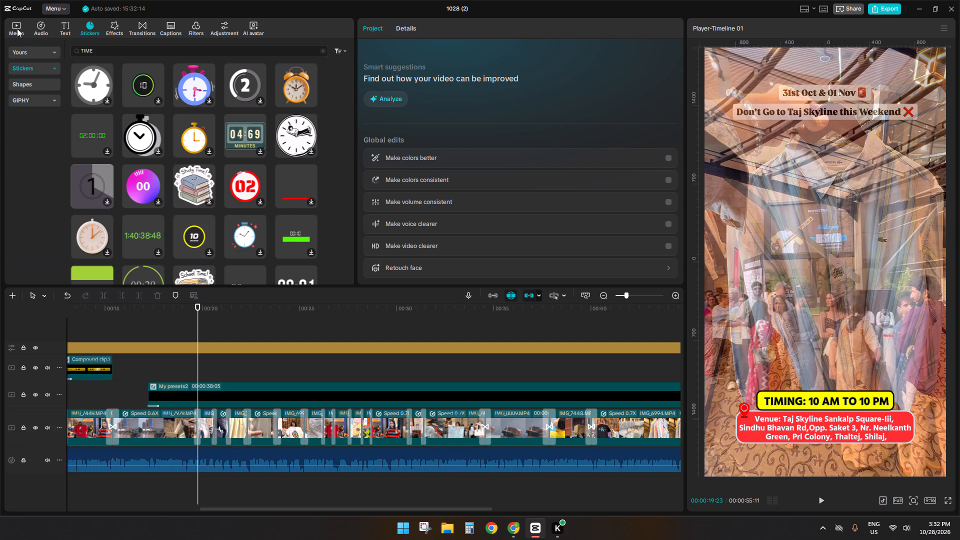
pyautogui.click(67, 30)
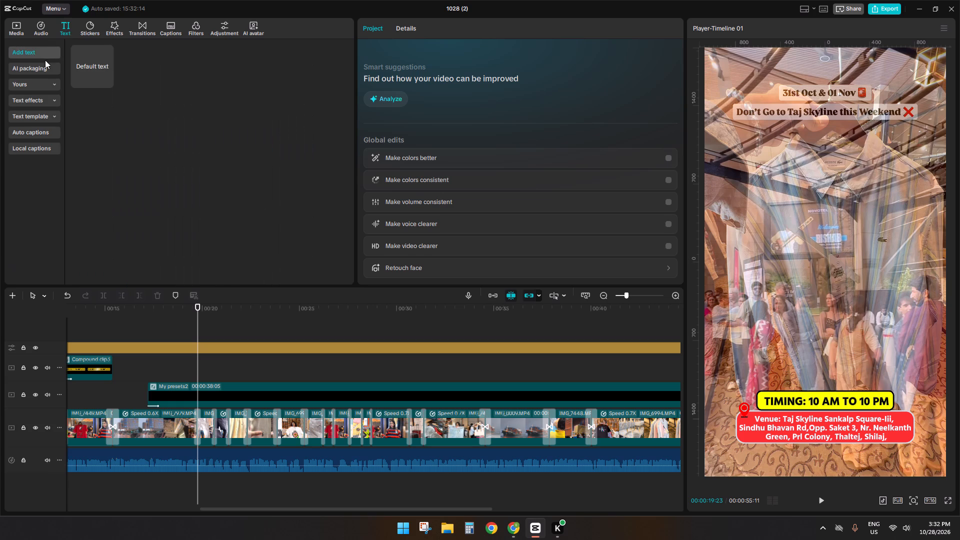
pyautogui.moveTo(92, 61); pyautogui.dragTo(193, 386)
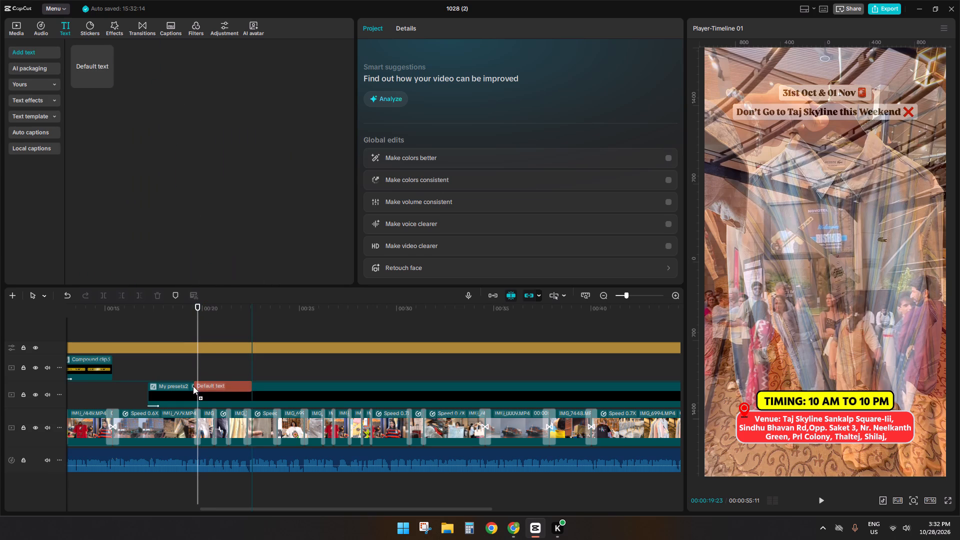
pyautogui.moveTo(193, 386); pyautogui.dragTo(196, 386)
# Move the venue banner clip up above the new text, onto the same track as the compound clips.
pyautogui.moveTo(201, 405); pyautogui.dragTo(202, 370)
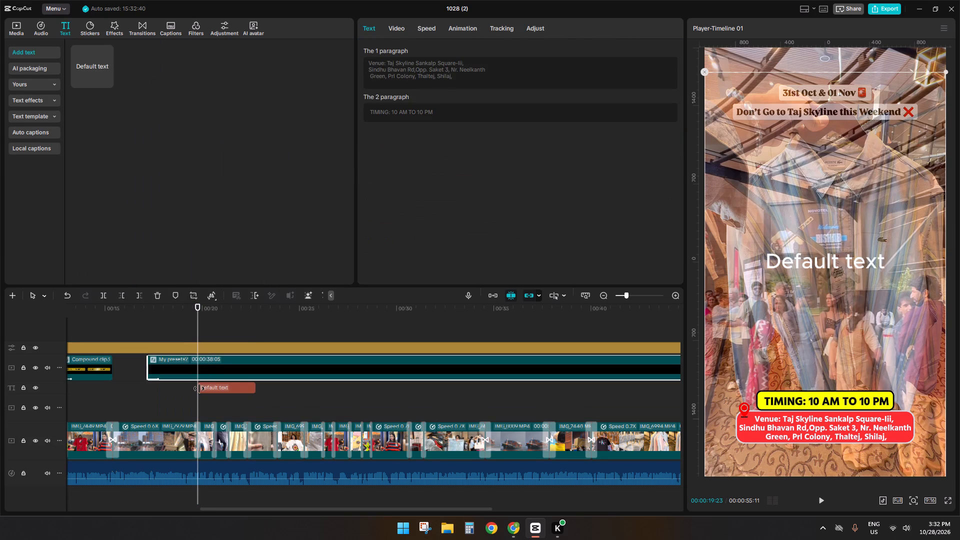
pyautogui.click(206, 395)
pyautogui.click(200, 398)
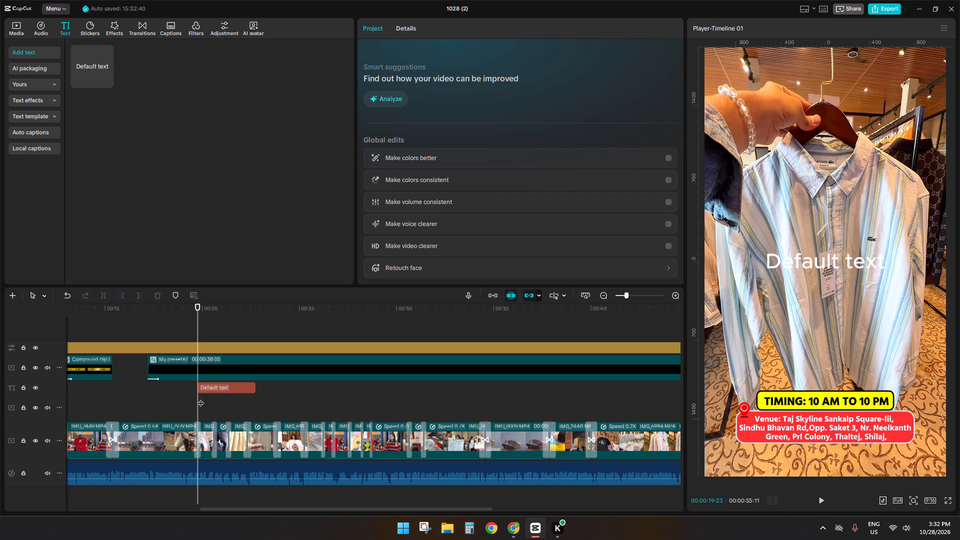
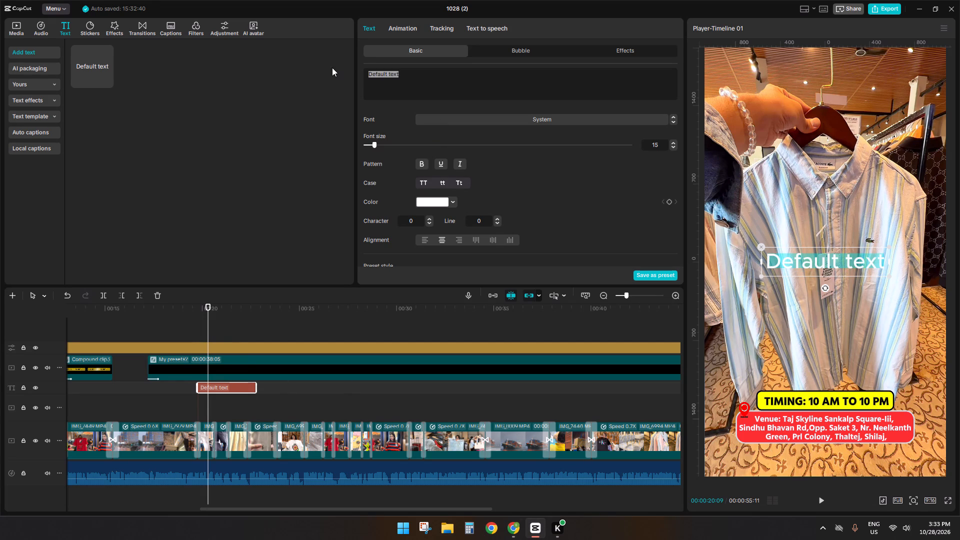
pyautogui.press('super+v')
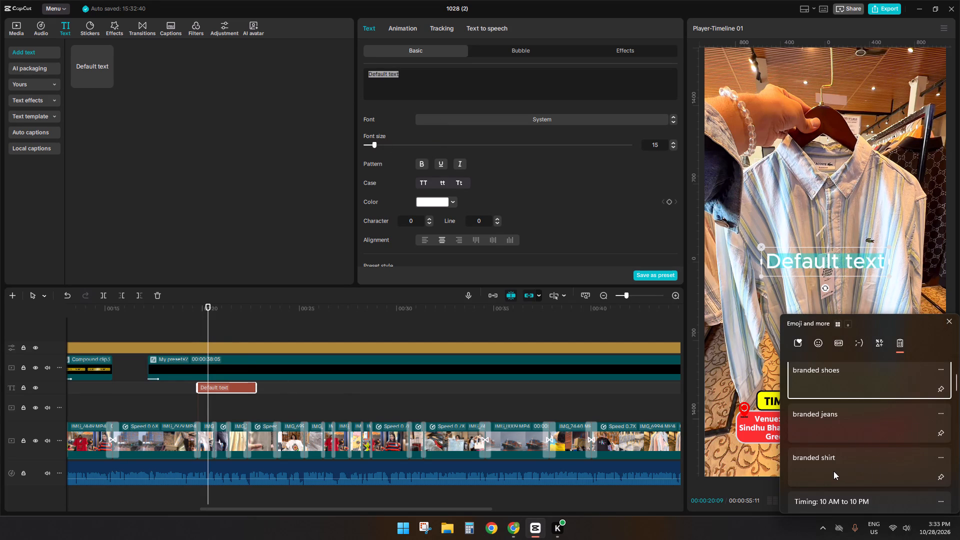
pyautogui.click(833, 470)
pyautogui.hotkey('ctrl', 'v')
pyautogui.click(423, 185)
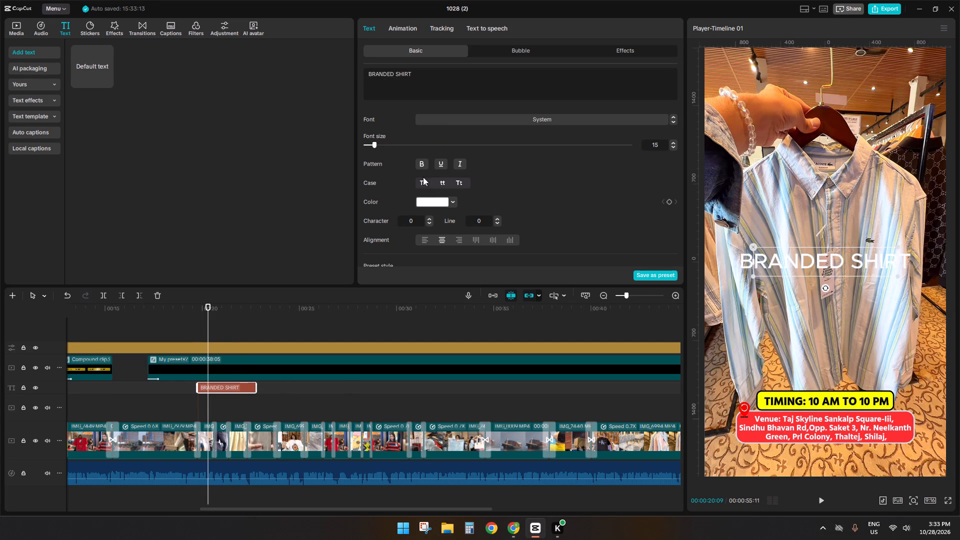
pyautogui.click(423, 171)
pyautogui.click(423, 168)
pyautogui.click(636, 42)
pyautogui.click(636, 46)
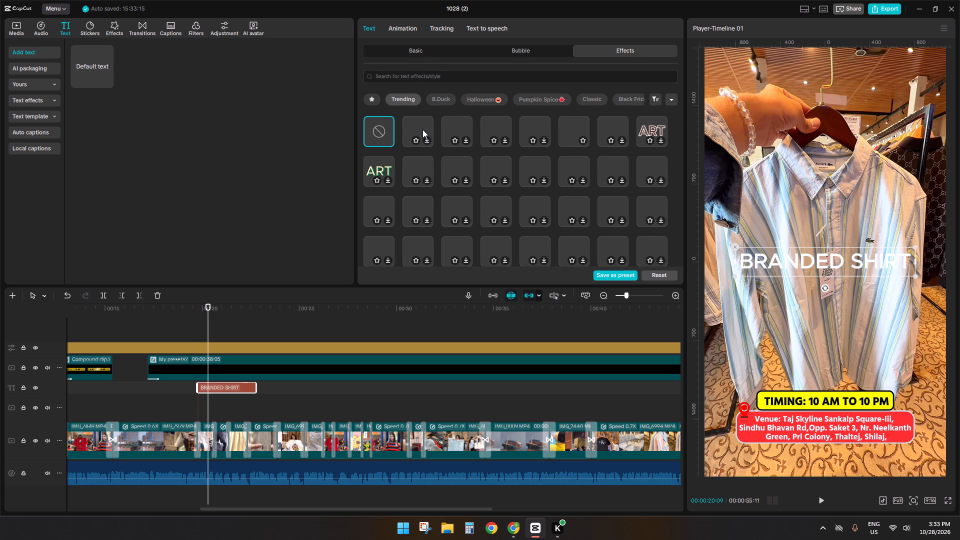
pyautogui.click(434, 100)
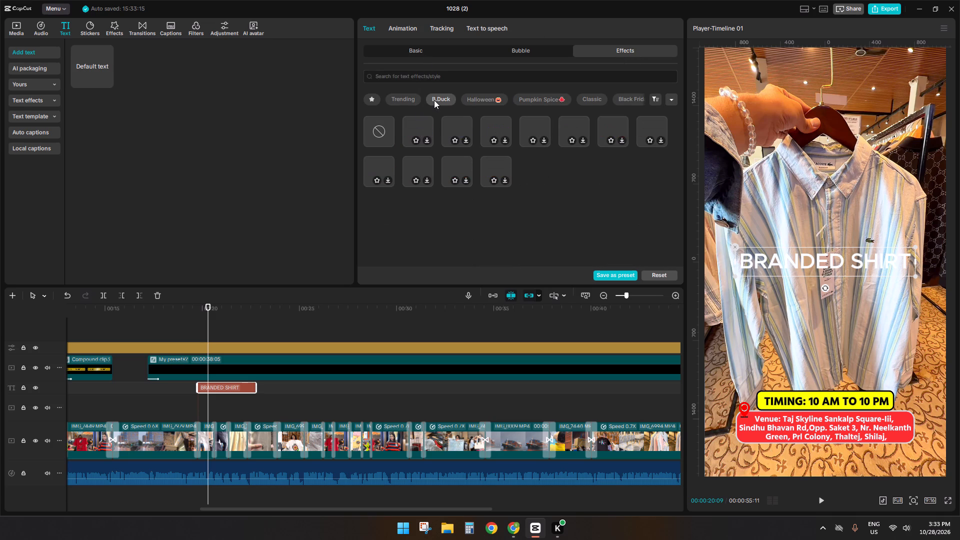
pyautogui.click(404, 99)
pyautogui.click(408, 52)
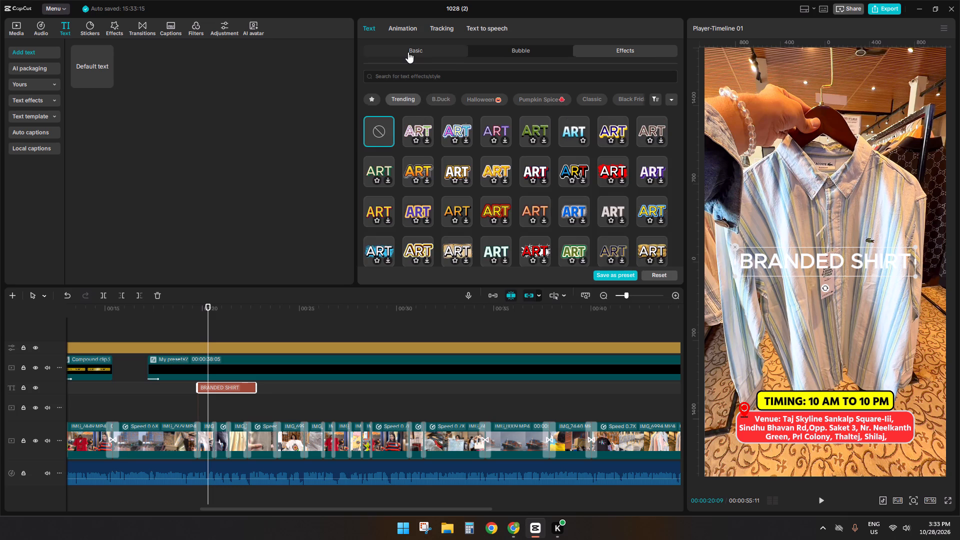
# Set the BRANDED SHIRT title's font to Hind Vadodara Bold.
pyautogui.click(469, 118)
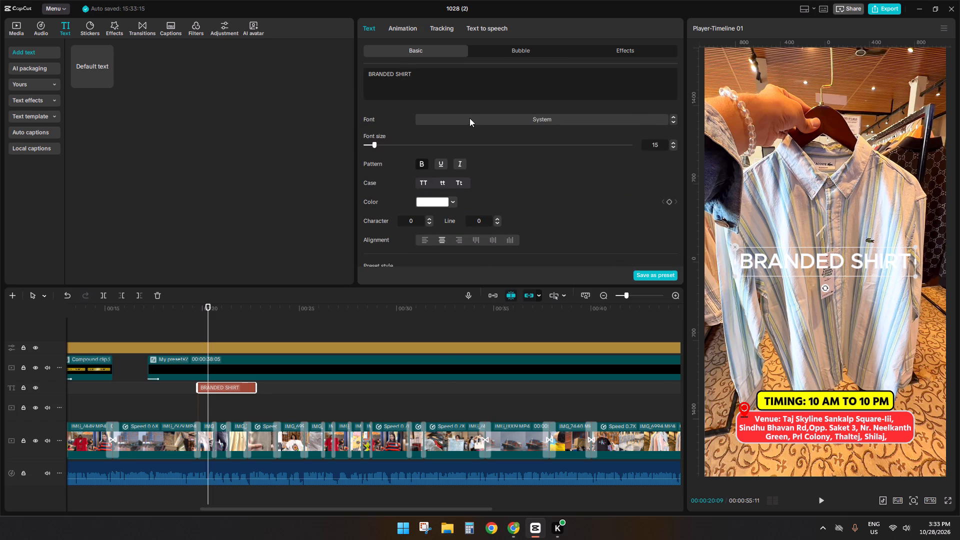
pyautogui.scroll(4, 464, 275)
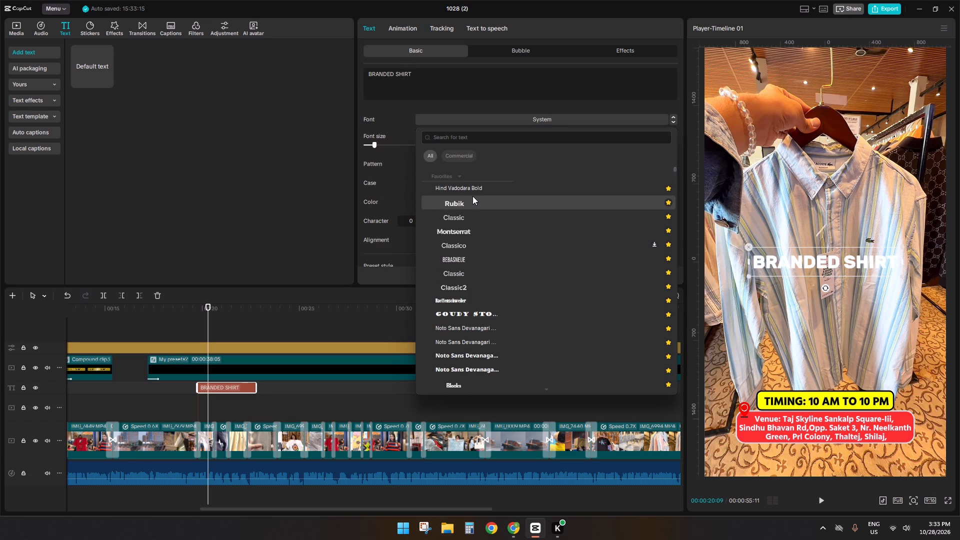
pyautogui.click(472, 182)
# Enable the black background behind the BRANDED SHIRT title and set the background height to 0%.
pyautogui.scroll(-2, 481, 231)
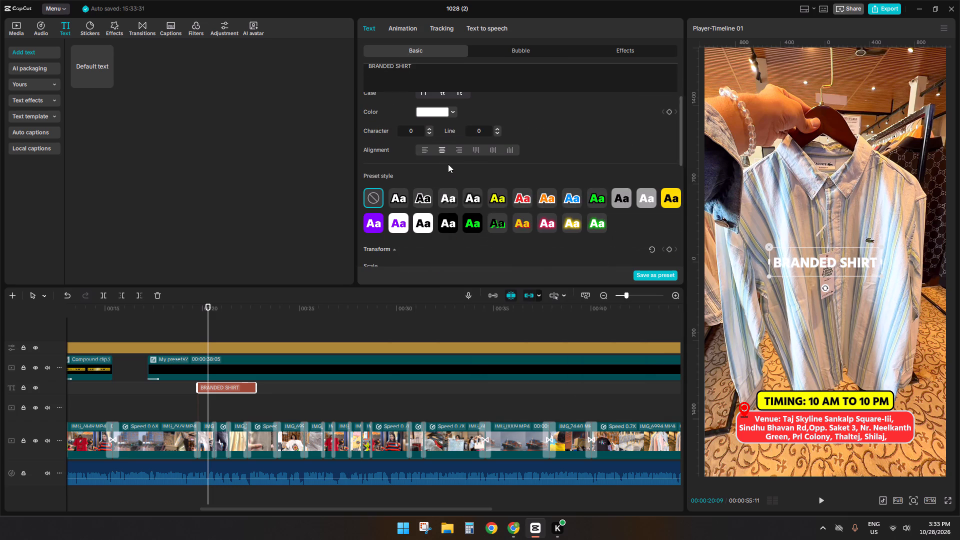
pyautogui.scroll(-2, 439, 213)
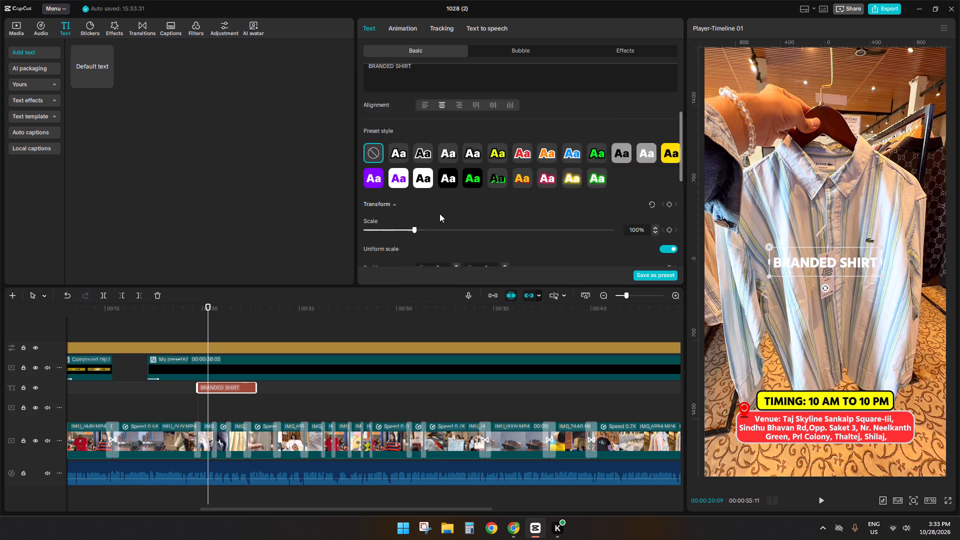
pyautogui.scroll(-3, 407, 228)
pyautogui.click(367, 234)
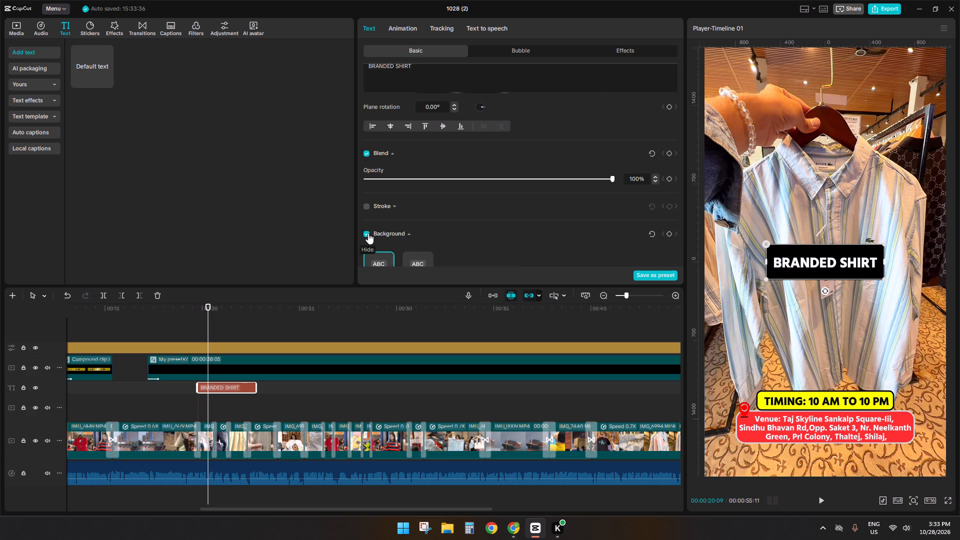
pyautogui.scroll(-2, 449, 232)
pyautogui.scroll(-3, 394, 229)
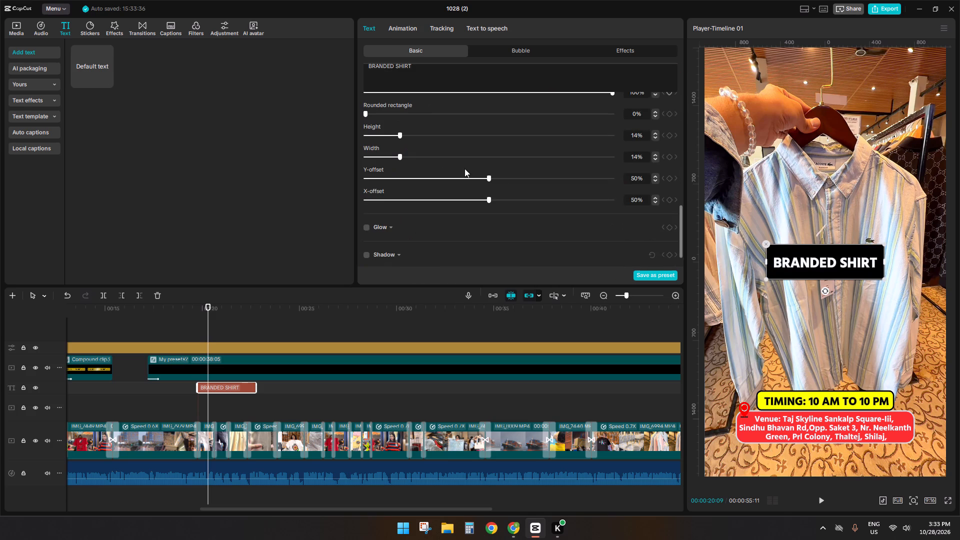
pyautogui.moveTo(398, 135); pyautogui.dragTo(241, 139)
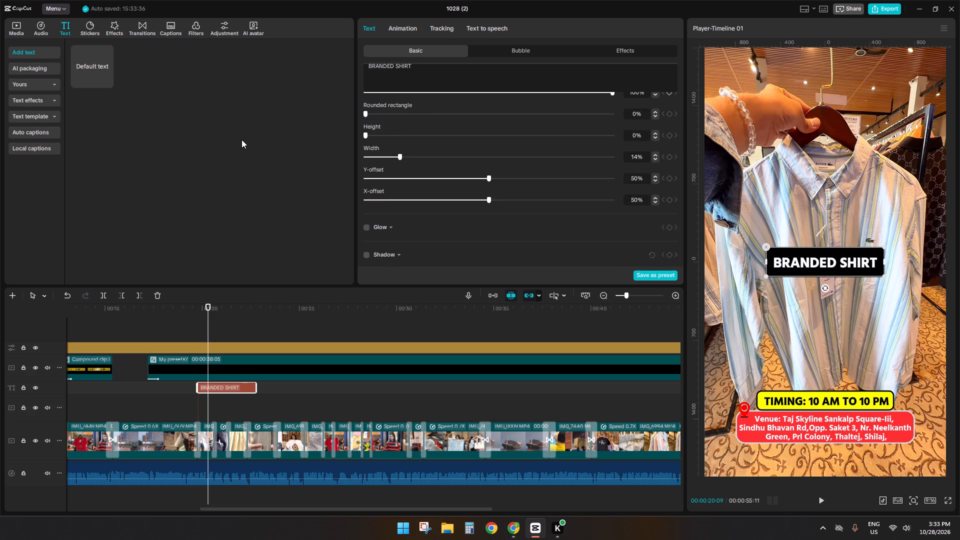
pyautogui.moveTo(241, 139); pyautogui.dragTo(0, 140)
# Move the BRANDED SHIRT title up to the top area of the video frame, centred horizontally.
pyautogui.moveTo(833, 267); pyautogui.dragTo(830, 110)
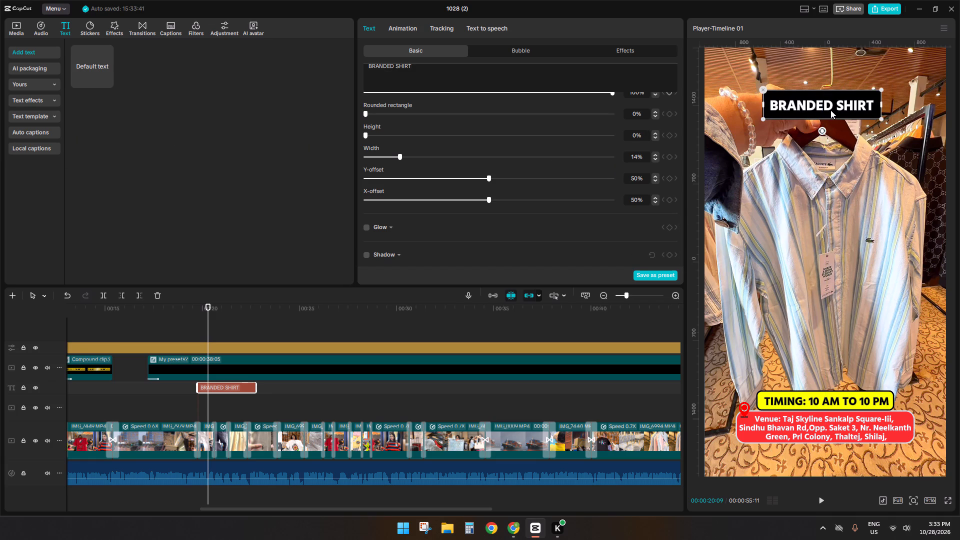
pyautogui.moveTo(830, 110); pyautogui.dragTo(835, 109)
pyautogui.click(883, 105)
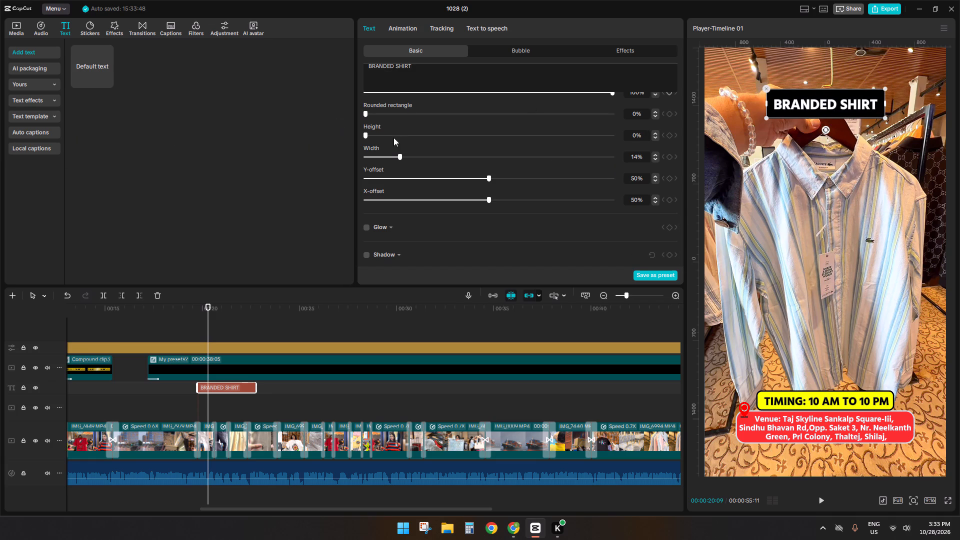
# Set the title background's width to 0% and its rounded rectangle value to 23%.
pyautogui.moveTo(398, 156); pyautogui.dragTo(531, 158)
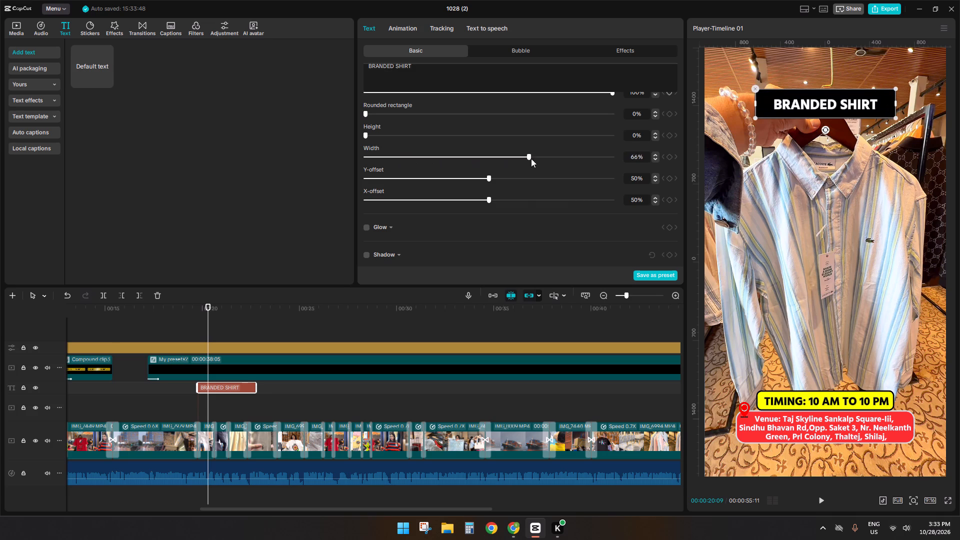
pyautogui.moveTo(531, 158); pyautogui.dragTo(294, 163)
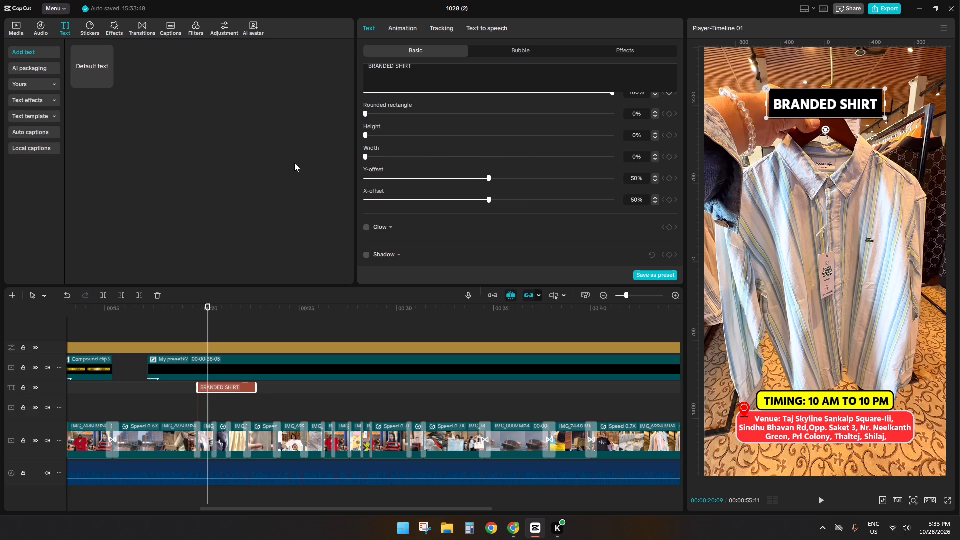
pyautogui.moveTo(365, 113); pyautogui.dragTo(615, 112)
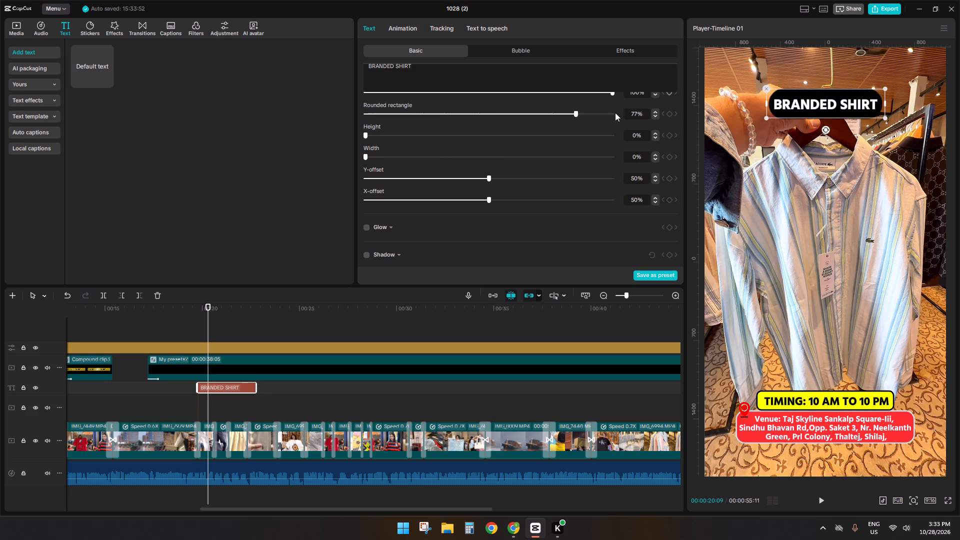
pyautogui.moveTo(615, 112); pyautogui.dragTo(421, 121)
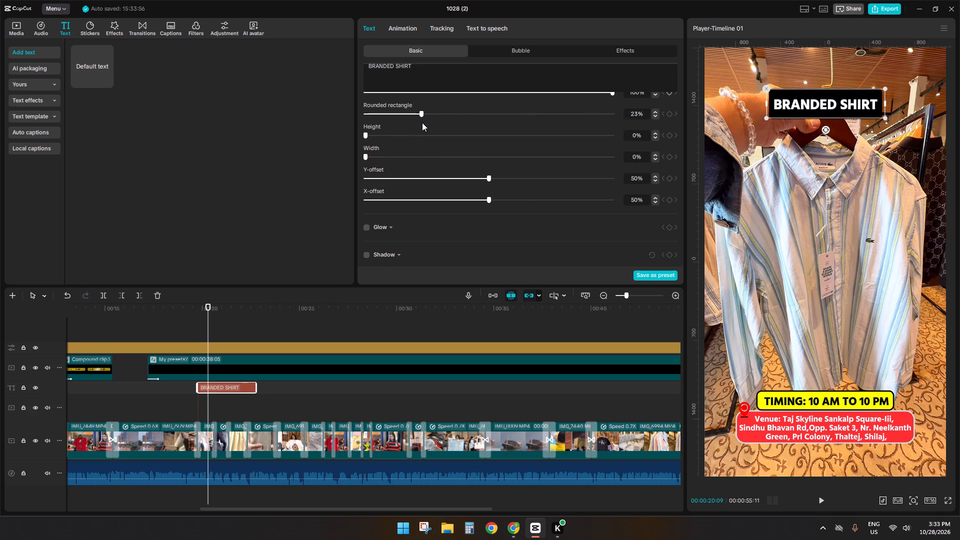
# Shrink the BRANDED SHIRT title slightly and place it centred just above the yellow TIMING banner.
pyautogui.scroll(3, 410, 87)
pyautogui.moveTo(863, 110); pyautogui.dragTo(864, 155)
pyautogui.moveTo(883, 132); pyautogui.dragTo(868, 139)
pyautogui.moveTo(852, 147); pyautogui.dragTo(850, 288)
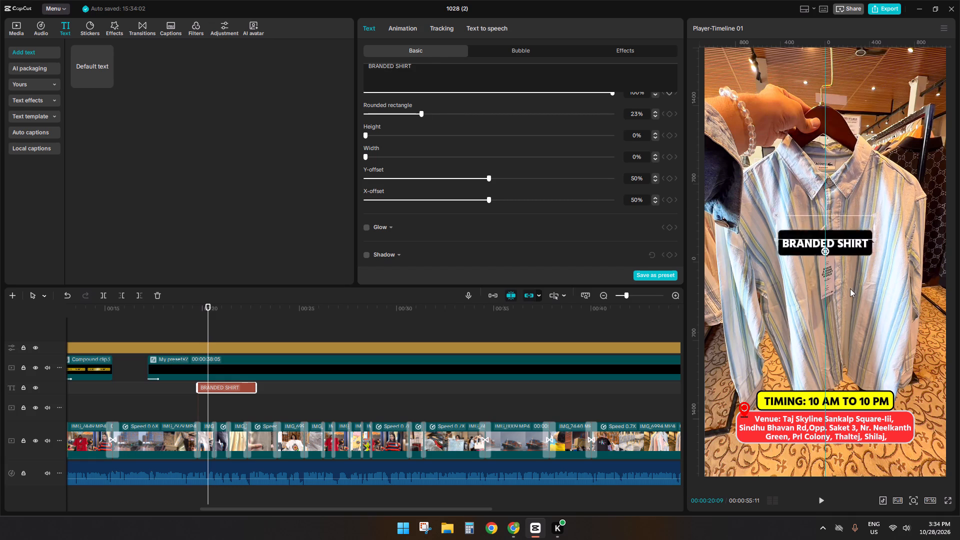
pyautogui.moveTo(850, 288); pyautogui.dragTo(850, 372)
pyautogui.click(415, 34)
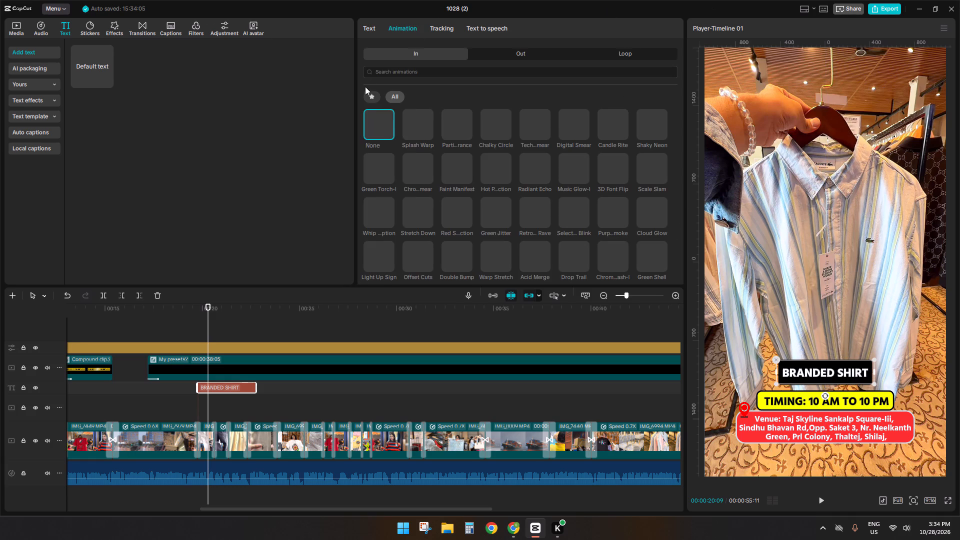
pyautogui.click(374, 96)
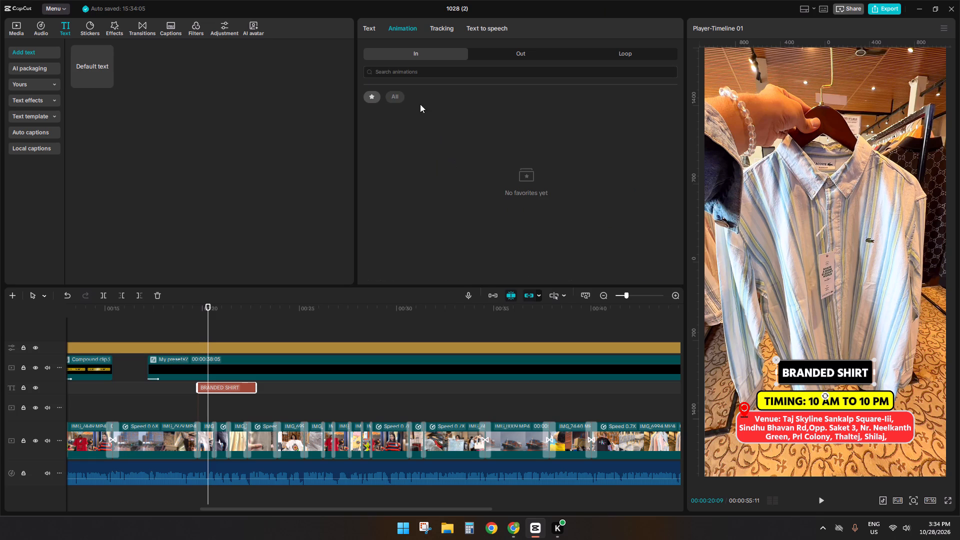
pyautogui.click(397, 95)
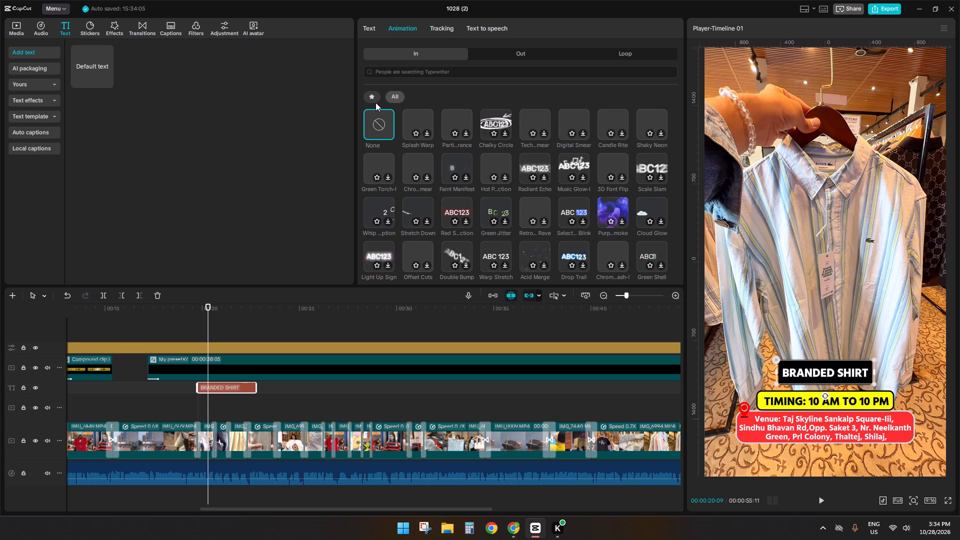
# Turn the BRANDED SHIRT title into a compound clip and apply the Flip entrance animation to it.
pyautogui.hotkey('alt', 'g')
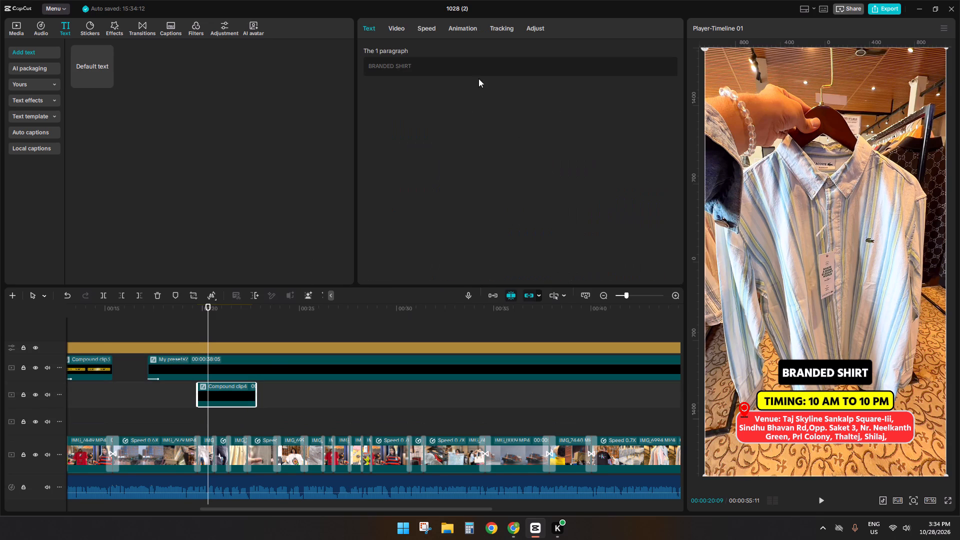
pyautogui.click(450, 29)
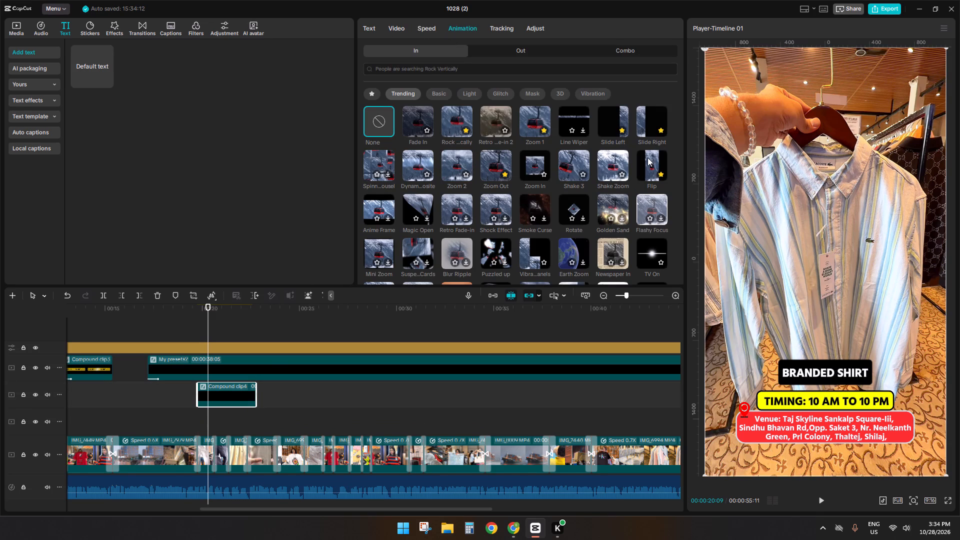
pyautogui.click(647, 157)
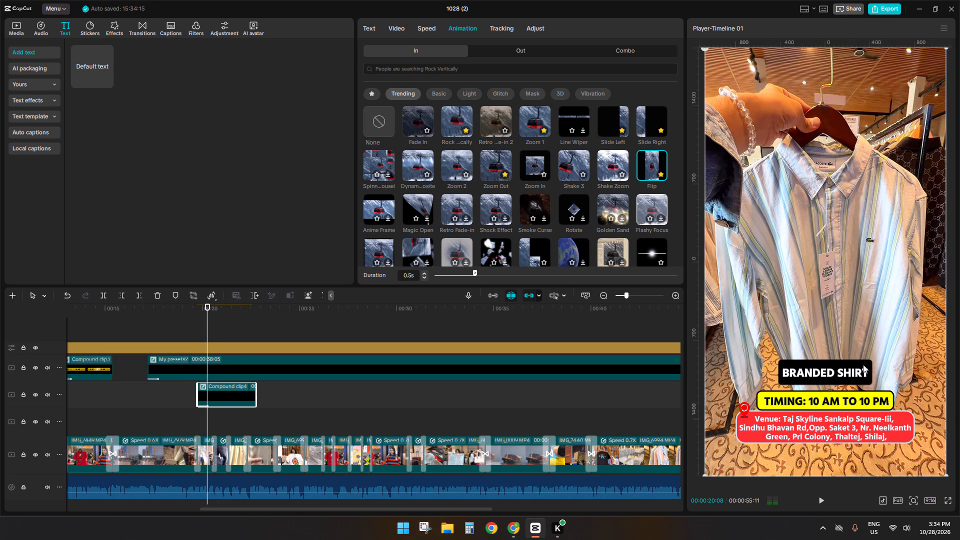
pyautogui.click(847, 369)
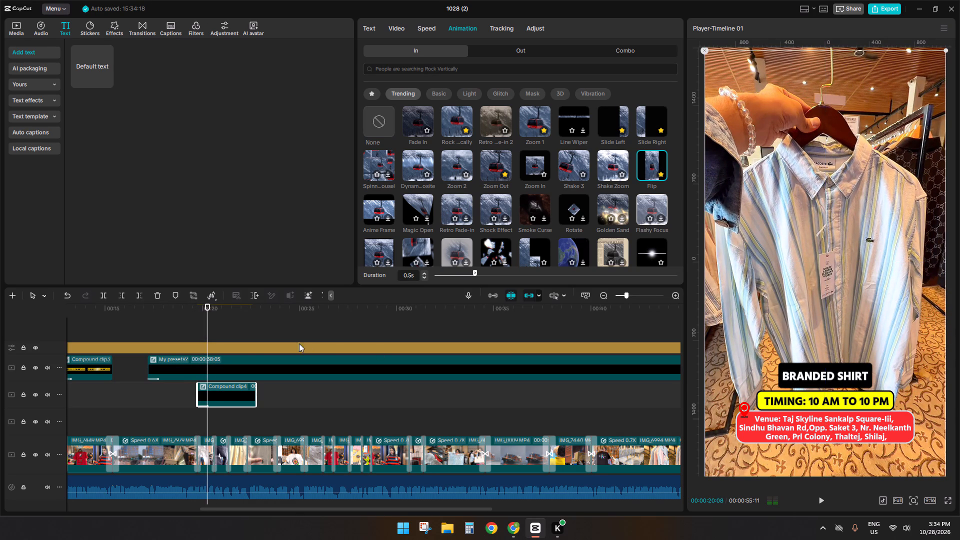
# Play on past the shirt shot and trim the BRANDED SHIRT compound clip so that it ends at 00:00:20:19.
pyautogui.press('space')
pyautogui.press('space')
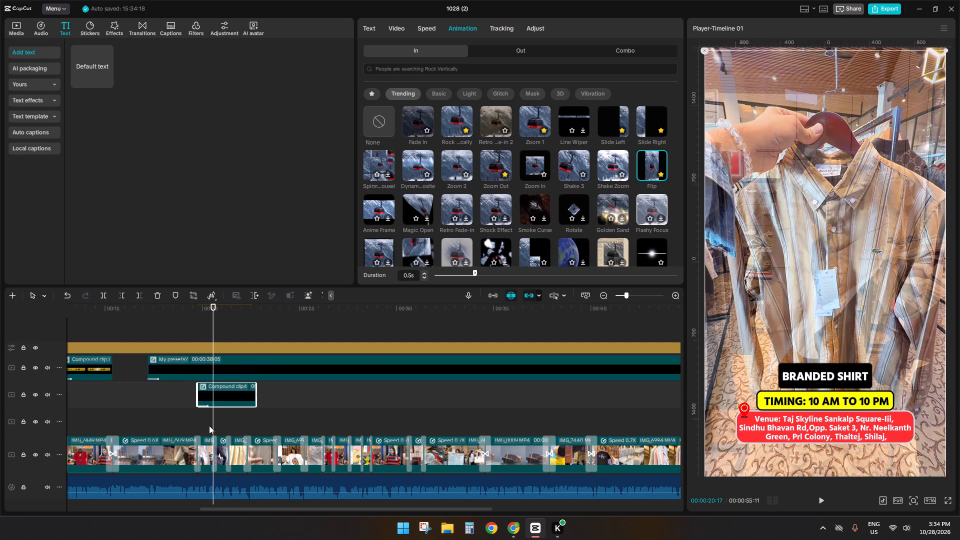
pyautogui.click(212, 425)
pyautogui.press('s')
pyautogui.press('d')
# Duplicate the trimmed BRANDED SHIRT compound clip directly after the original, starting at 00:00:20:19.
pyautogui.click(205, 398)
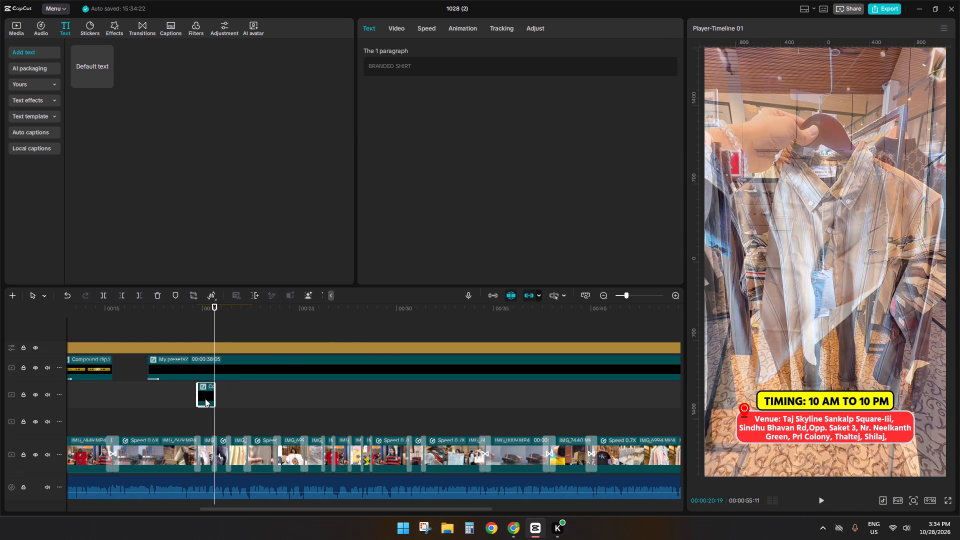
pyautogui.hotkey('ctrl', 'c')
pyautogui.hotkey('ctrl', 'v')
# Trim the end of the duplicated BRANDED SHIRT compound clip so that it ends at 00:00:21:11.
pyautogui.keyDown('ctrl'); pyautogui.scroll(9, 236, 409); pyautogui.keyUp('ctrl')
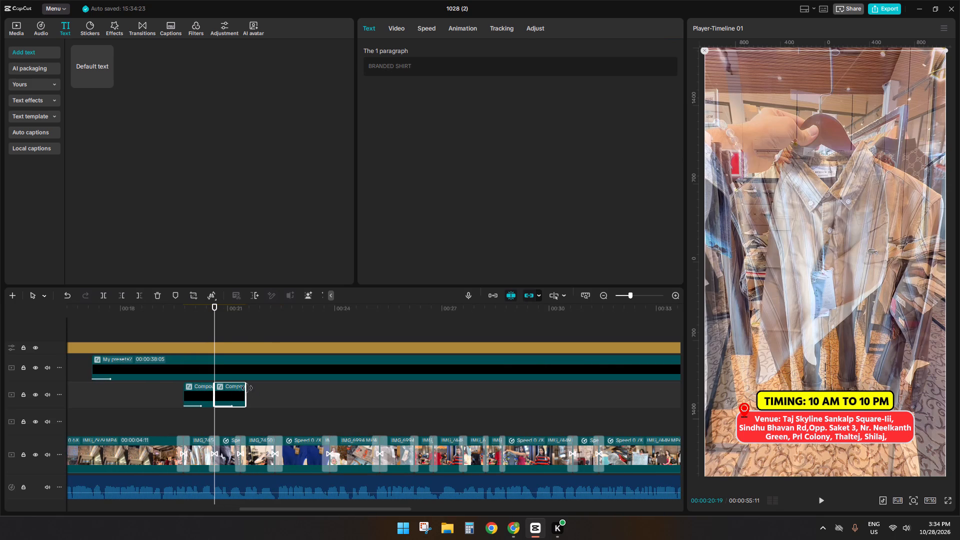
pyautogui.click(244, 391)
# Inside the second BRANDED SHIRT compound clip, replace the title with the copied text branded jeans, set it to uppercase, and return to the main timeline.
pyautogui.doubleClick(232, 395)
pyautogui.click(160, 382)
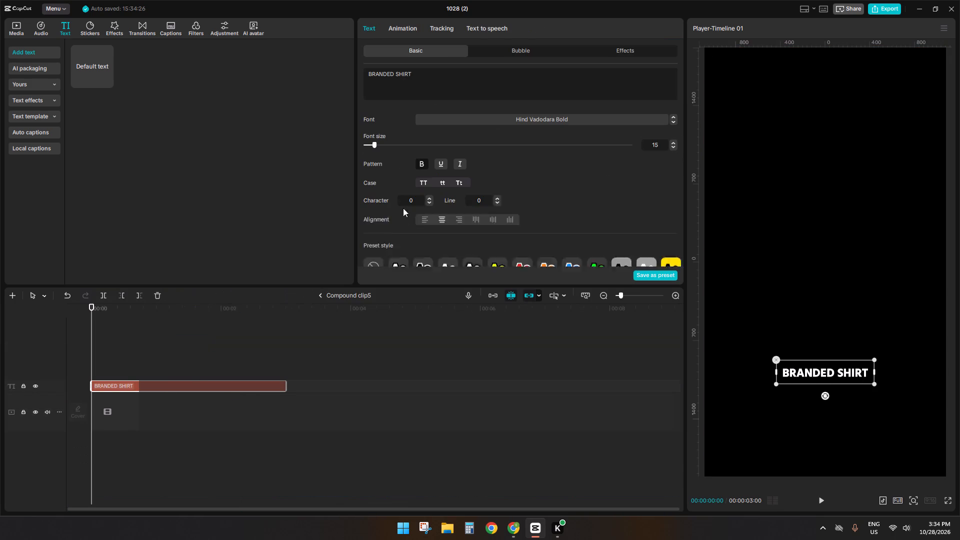
pyautogui.moveTo(442, 85); pyautogui.dragTo(131, 33)
pyautogui.press('super+v')
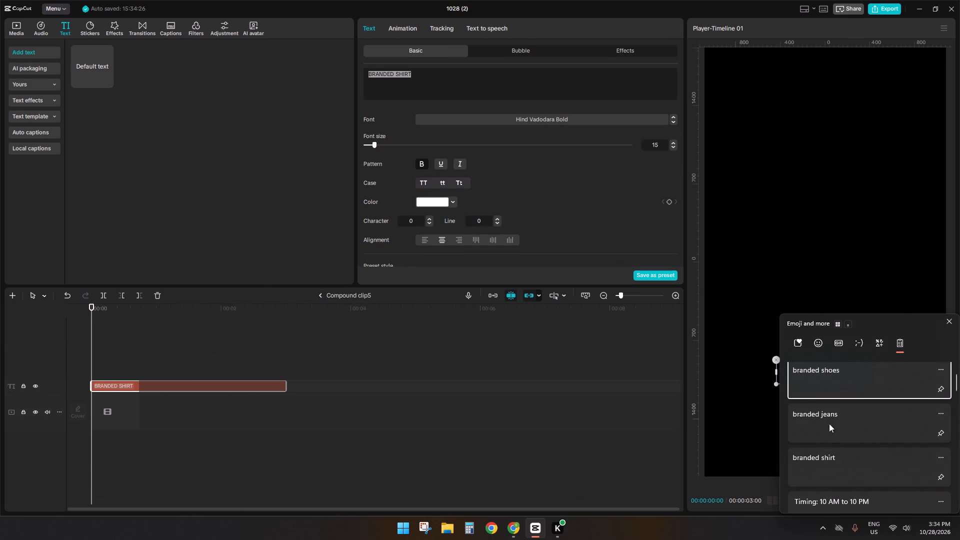
pyautogui.click(834, 429)
pyautogui.hotkey('ctrl', 'v')
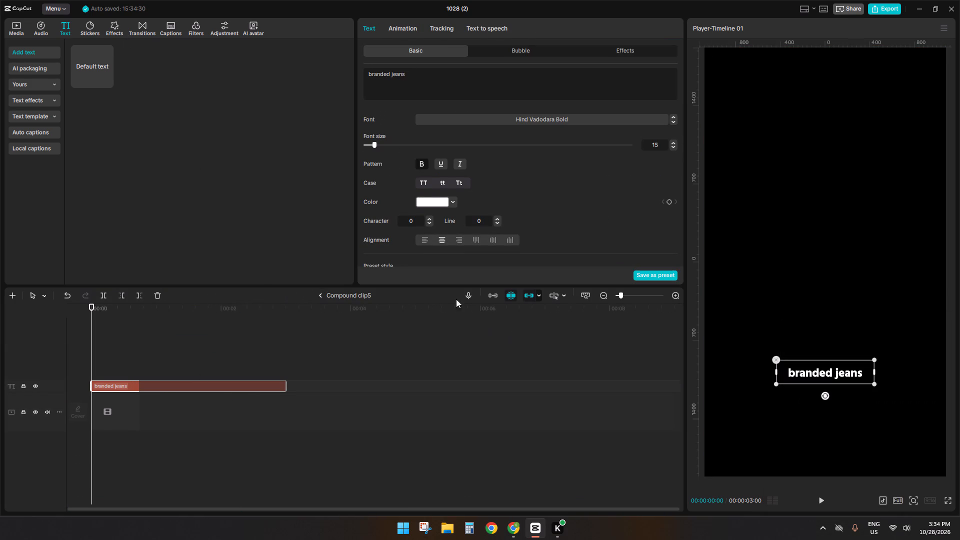
pyautogui.click(423, 184)
pyautogui.click(318, 295)
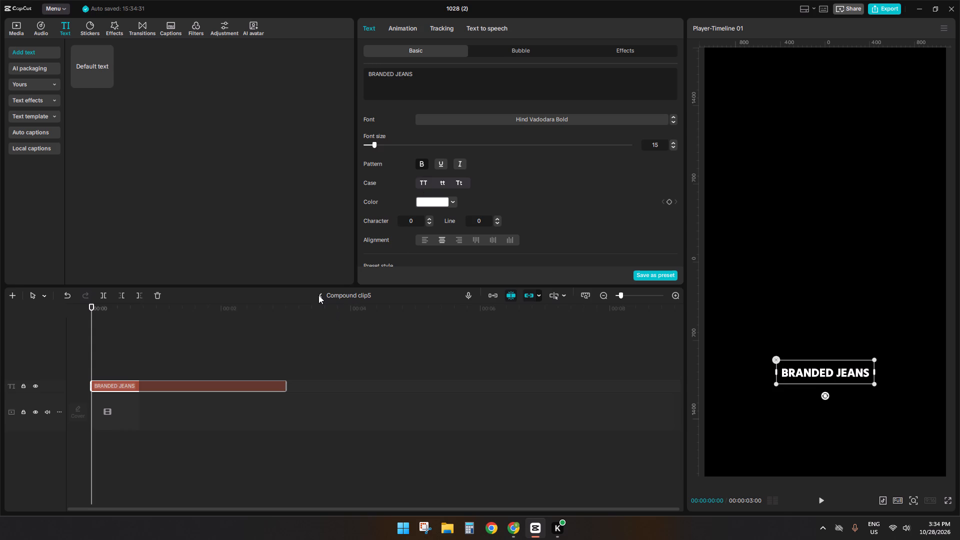
# Duplicate the BRANDED JEANS compound clip directly after itself at 00:00:21:11 and extend the copy to end at 00:00:22:10.
pyautogui.press('space')
pyautogui.press('space')
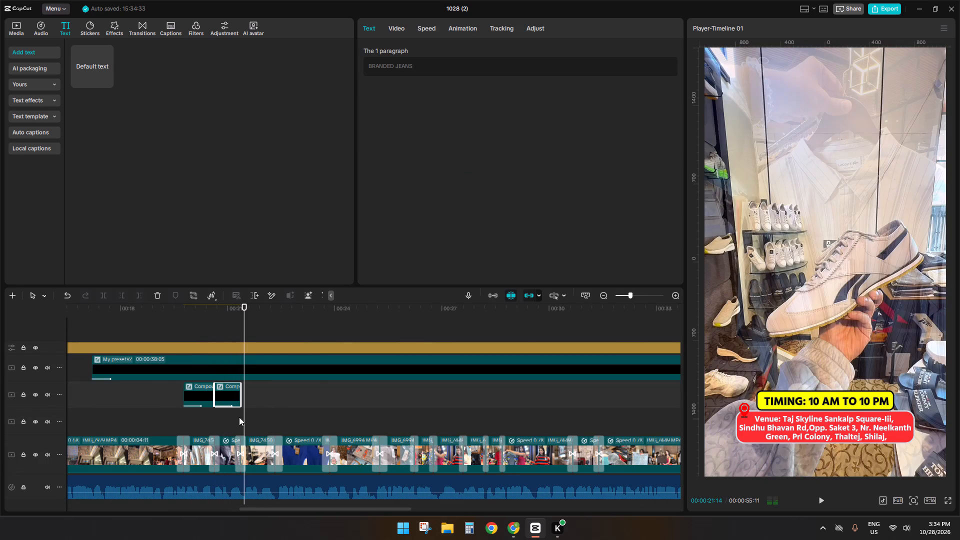
pyautogui.click(241, 416)
pyautogui.hotkey('ctrl', 'c')
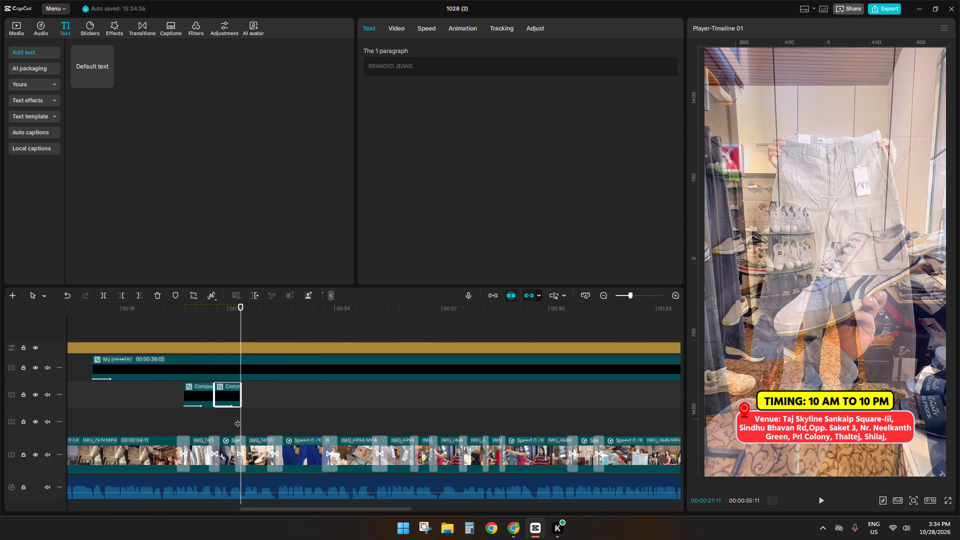
pyautogui.hotkey('ctrl', 'v')
pyautogui.press('space')
pyautogui.press('space')
pyautogui.moveTo(268, 391); pyautogui.dragTo(273, 392)
pyautogui.click(264, 392)
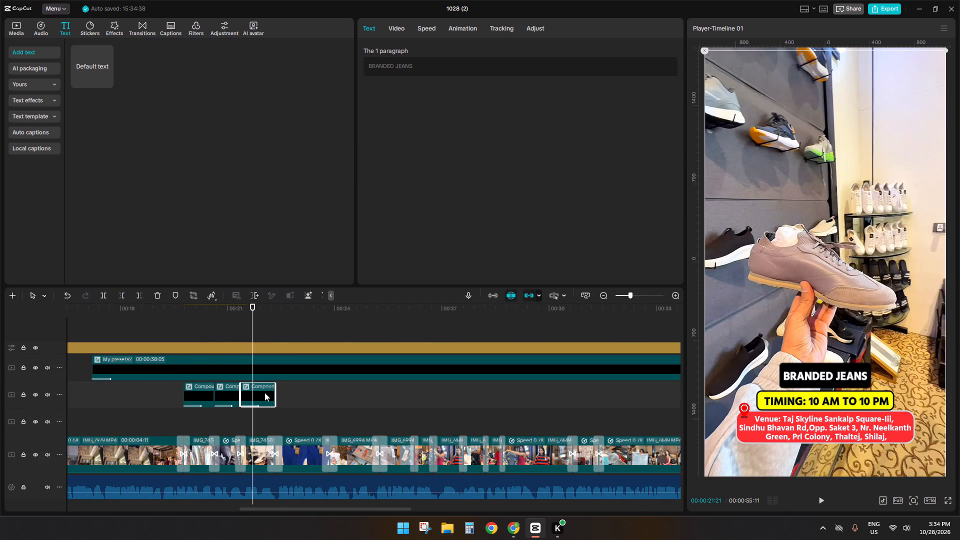
# Inside the duplicated BRANDED JEANS compound clip, replace the title with the copied text branded shoes, set it to uppercase, and return to the main timeline.
pyautogui.doubleClick(260, 396)
pyautogui.click(161, 385)
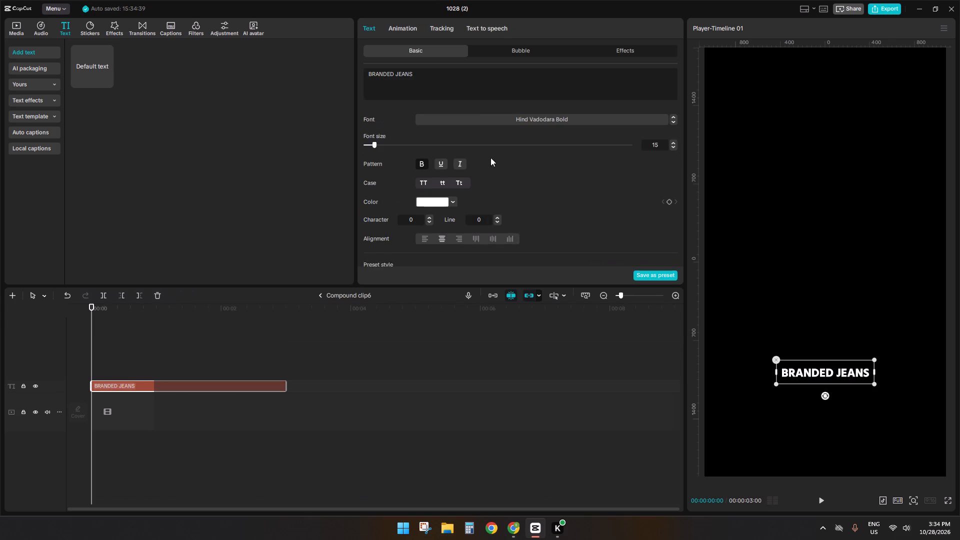
pyautogui.moveTo(475, 105); pyautogui.dragTo(0, 22)
pyautogui.moveTo(431, 70); pyautogui.dragTo(119, 31)
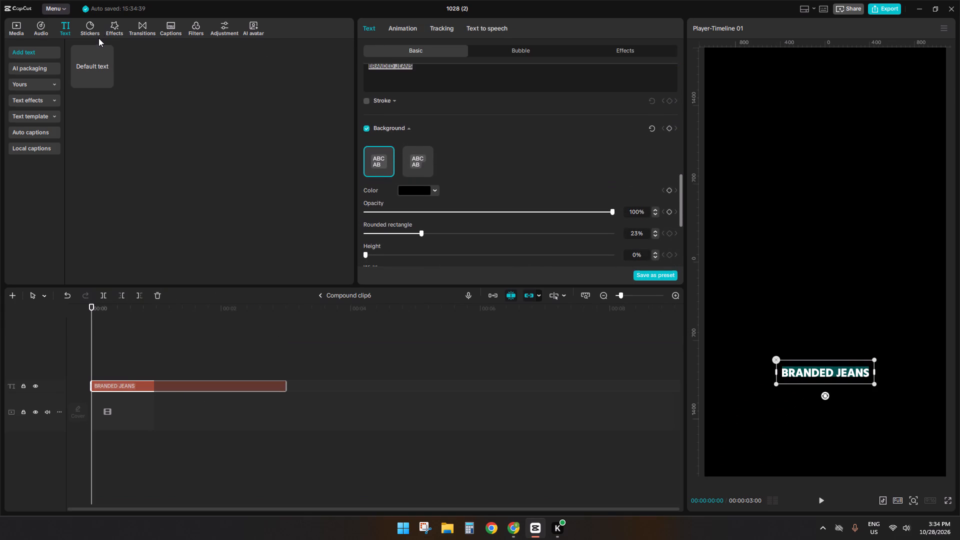
pyautogui.press('super+v')
pyautogui.click(833, 380)
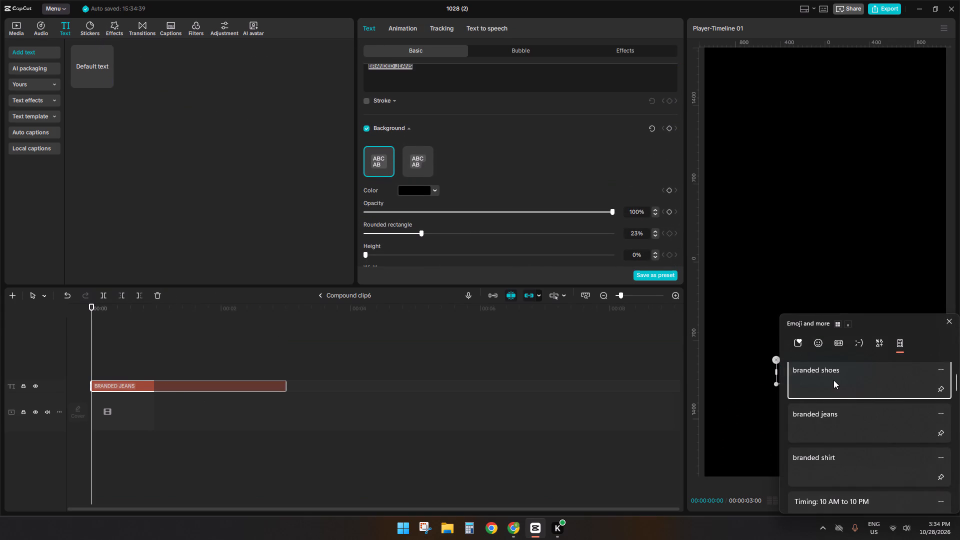
pyautogui.hotkey('ctrl', 'v')
pyautogui.scroll(8, 432, 210)
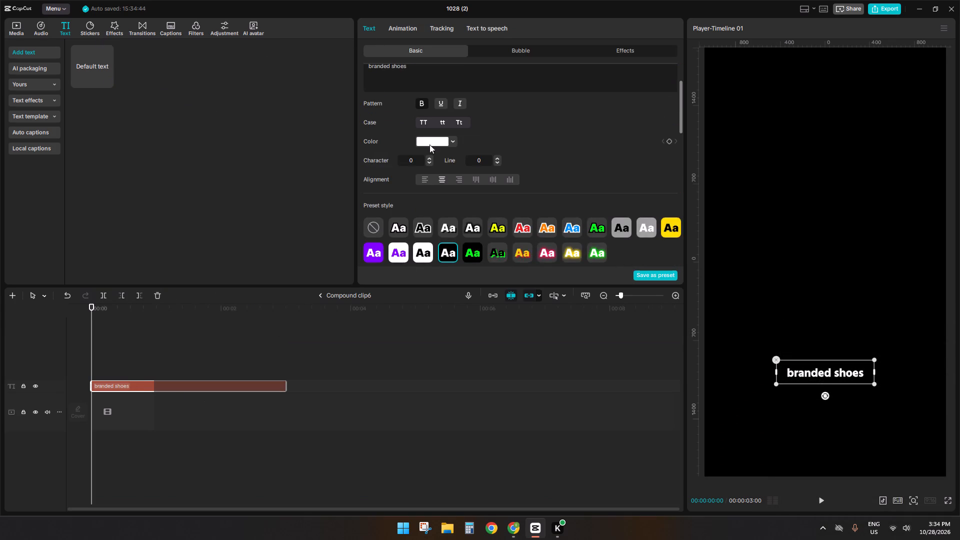
pyautogui.scroll(2, 427, 166)
pyautogui.click(422, 185)
pyautogui.click(321, 295)
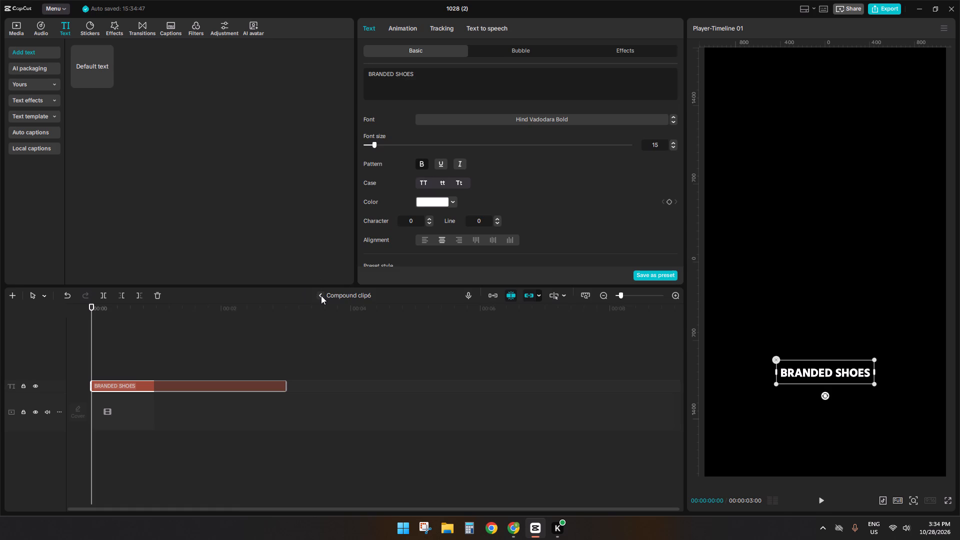
# Play through the shoe and dress shots, duplicate the BRANDED SHOES compound clip at 00:00:22:10, and lengthen the copy to the end of the dress footage.
pyautogui.click(241, 413)
pyautogui.press('space')
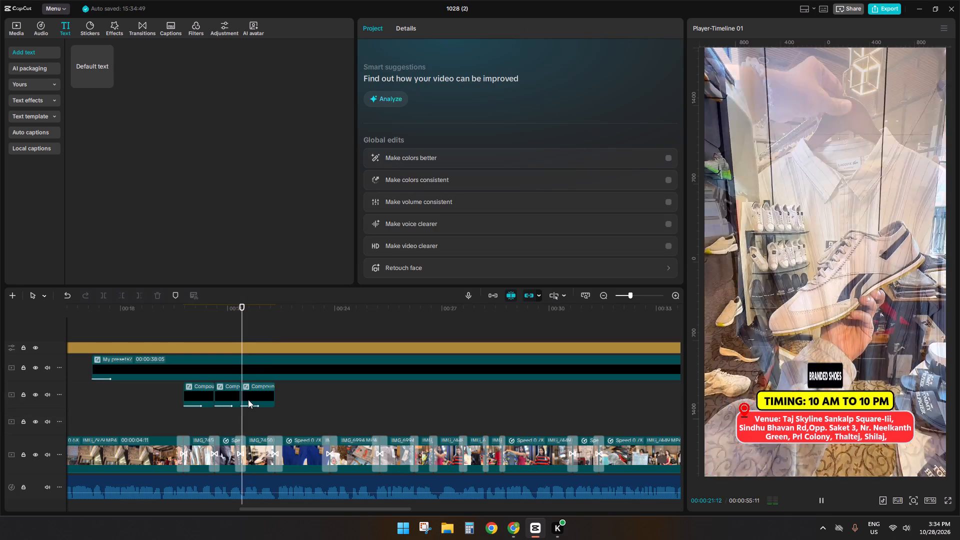
pyautogui.press('space')
pyautogui.press('space')
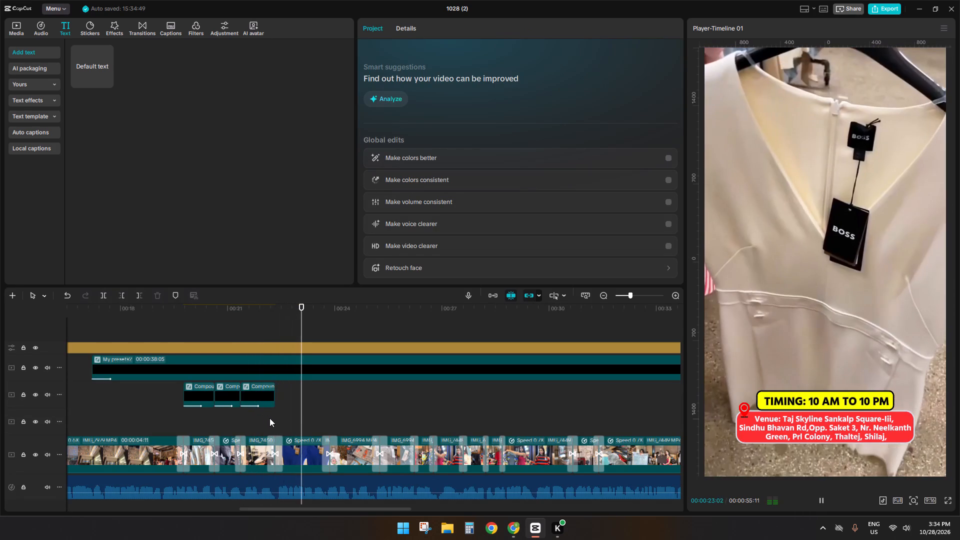
pyautogui.press('space')
pyautogui.click(272, 418)
pyautogui.press('space')
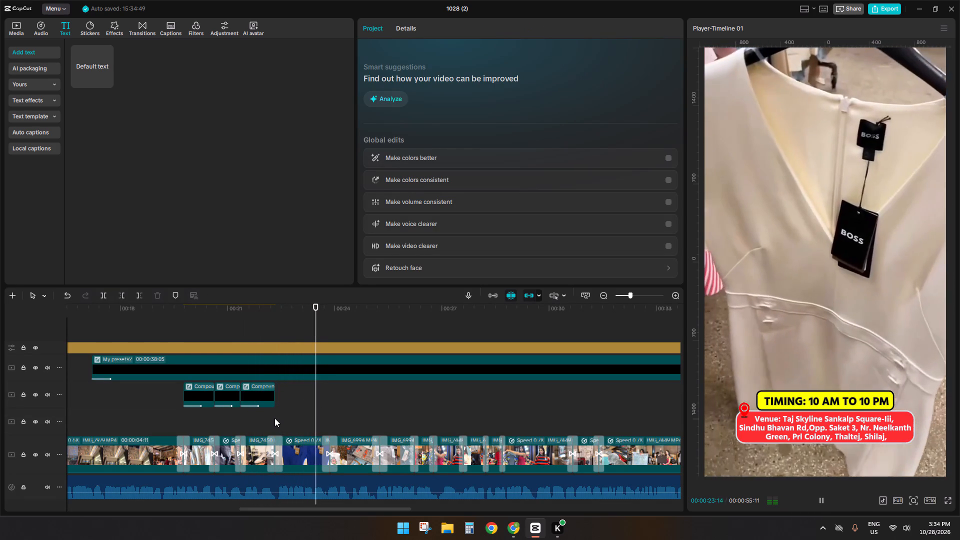
pyautogui.click(273, 410)
pyautogui.click(270, 402)
pyautogui.hotkey('ctrl', 'c')
pyautogui.hotkey('ctrl', 'v')
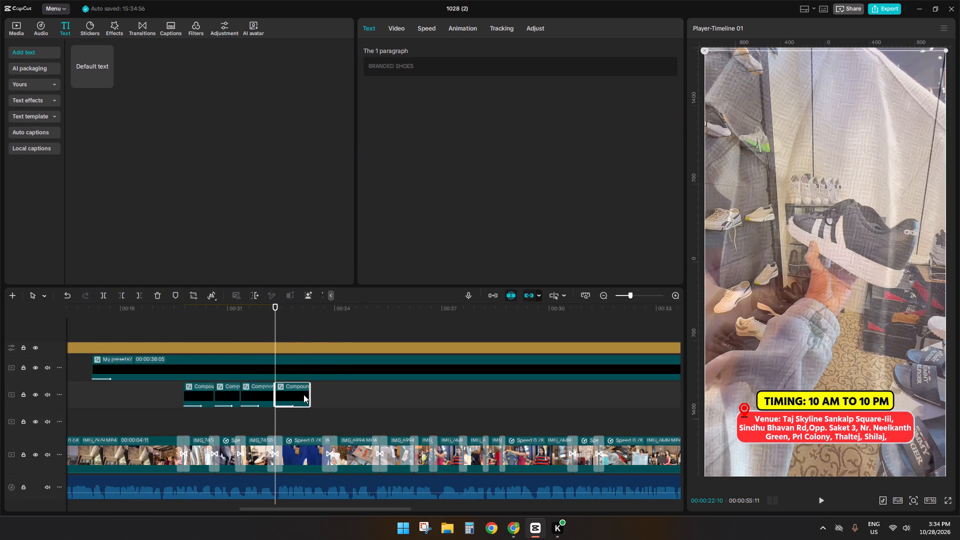
pyautogui.moveTo(311, 393); pyautogui.dragTo(330, 396)
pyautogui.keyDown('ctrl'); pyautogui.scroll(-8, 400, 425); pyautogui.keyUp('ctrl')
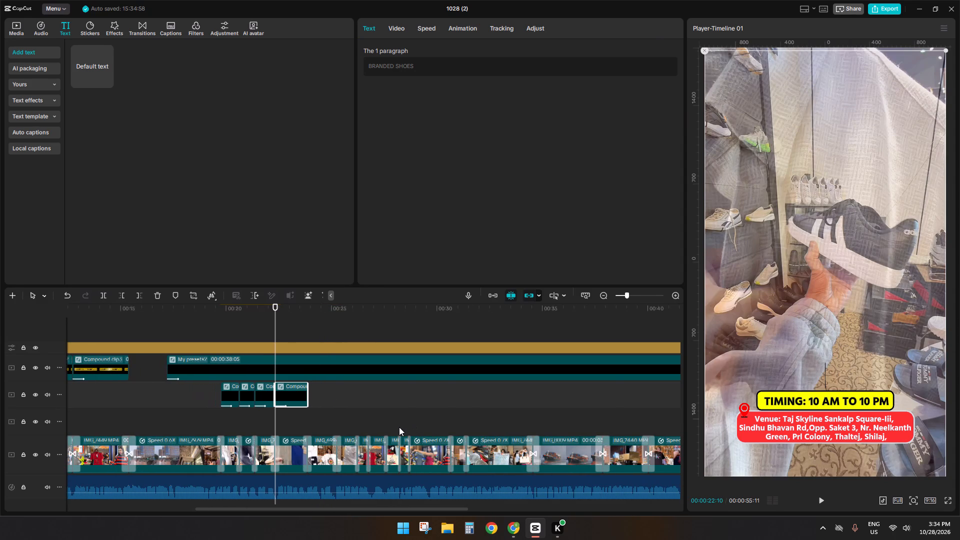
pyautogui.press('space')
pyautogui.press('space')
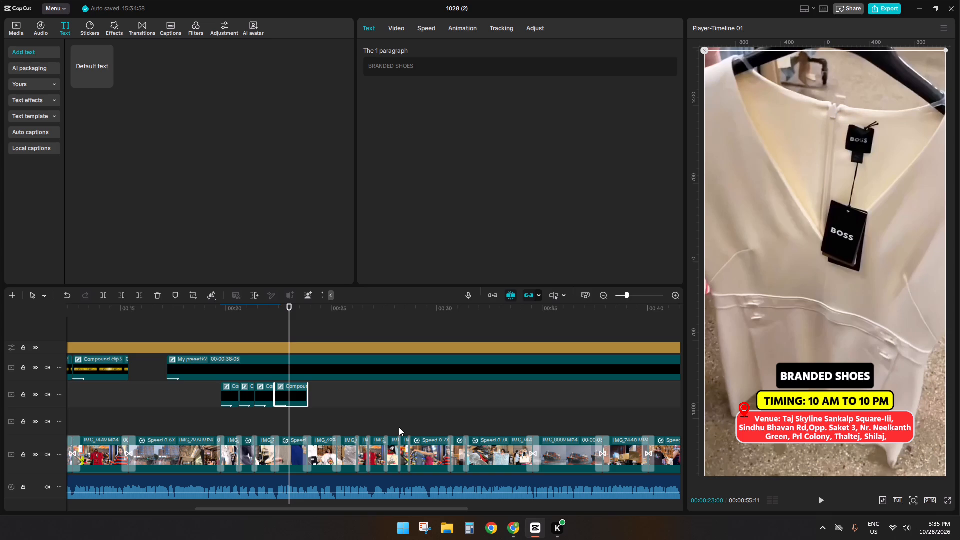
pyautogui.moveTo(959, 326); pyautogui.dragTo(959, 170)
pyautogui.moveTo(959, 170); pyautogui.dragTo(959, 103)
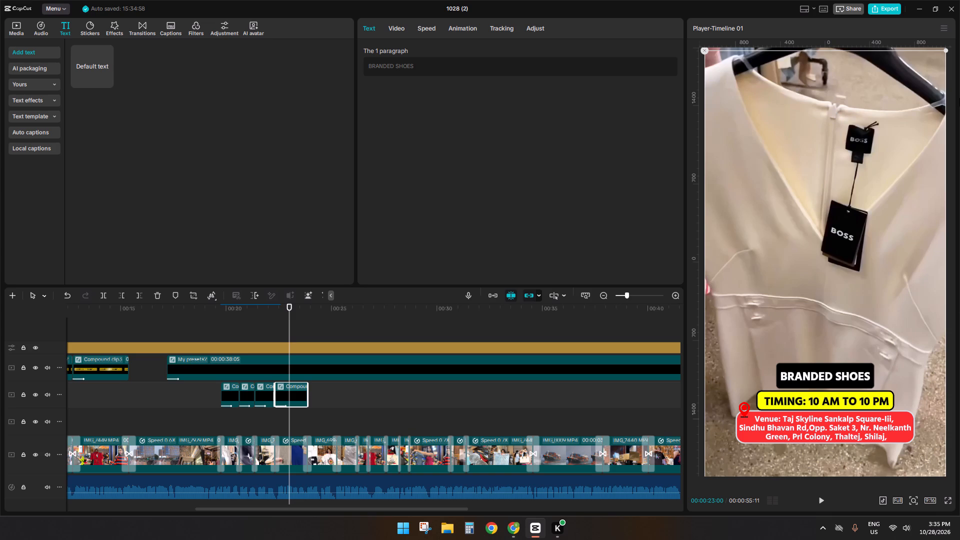
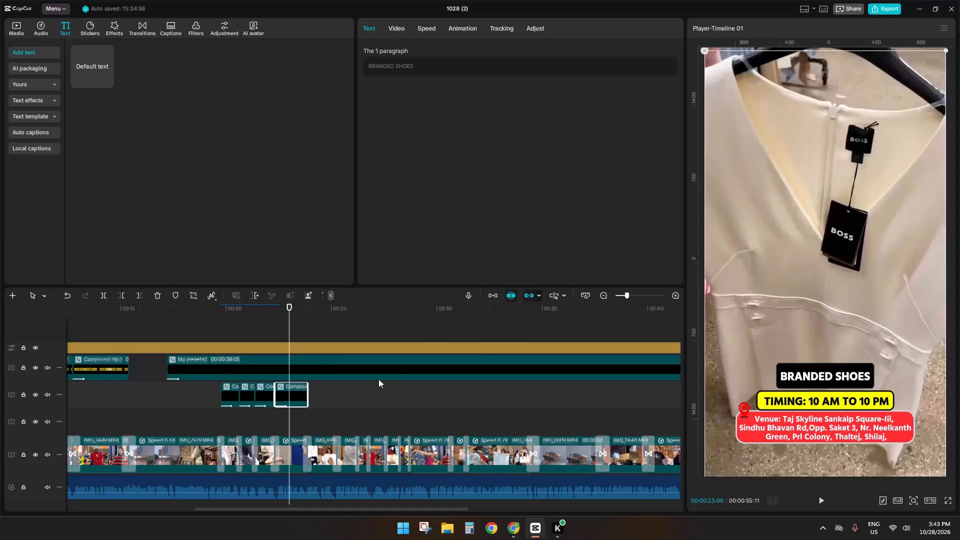
# Move the BRANDED SHIRT title of the first compound clip up to the top of the frame, centred horizontally above the shirt.
pyautogui.keyDown('ctrl'); pyautogui.scroll(5, 277, 402); pyautogui.keyUp('ctrl')
pyautogui.keyDown('ctrl'); pyautogui.scroll(-2, 274, 420); pyautogui.keyUp('ctrl')
pyautogui.keyDown('ctrl'); pyautogui.scroll(11, 274, 420); pyautogui.keyUp('ctrl')
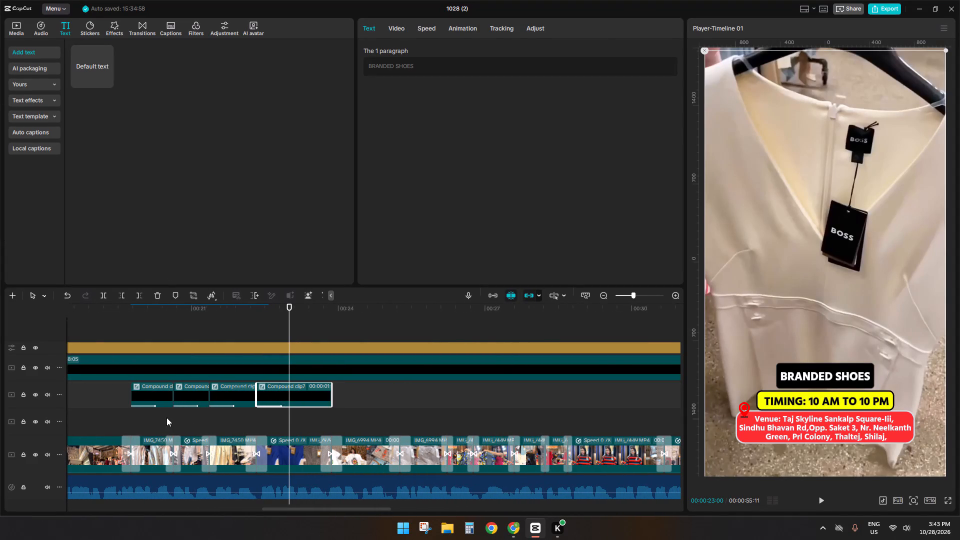
pyautogui.click(160, 420)
pyautogui.click(167, 396)
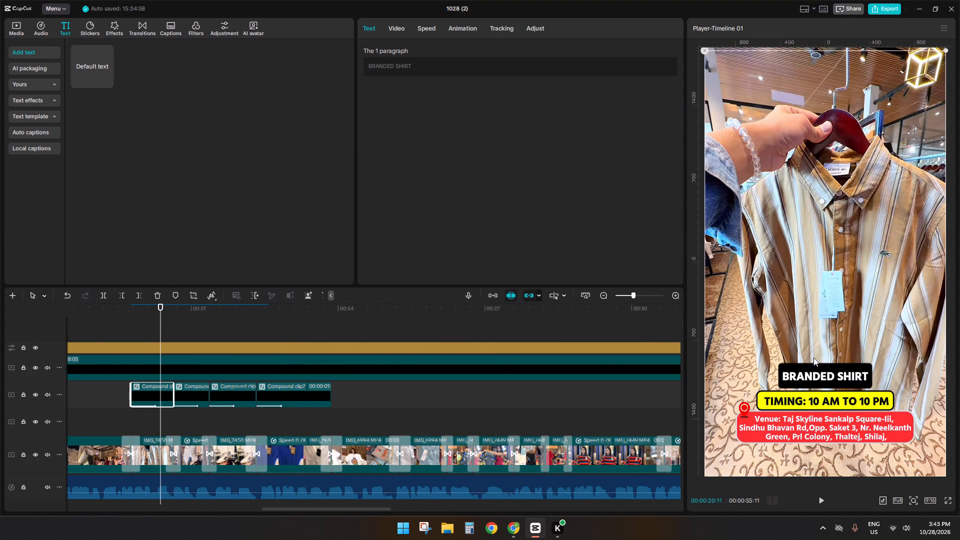
pyautogui.moveTo(826, 367); pyautogui.dragTo(824, 82)
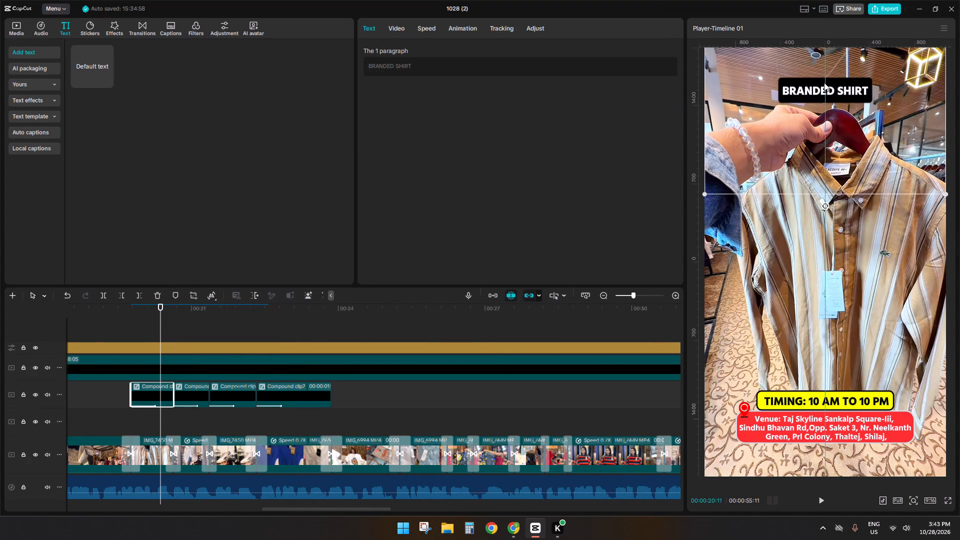
pyautogui.moveTo(824, 82); pyautogui.dragTo(824, 78)
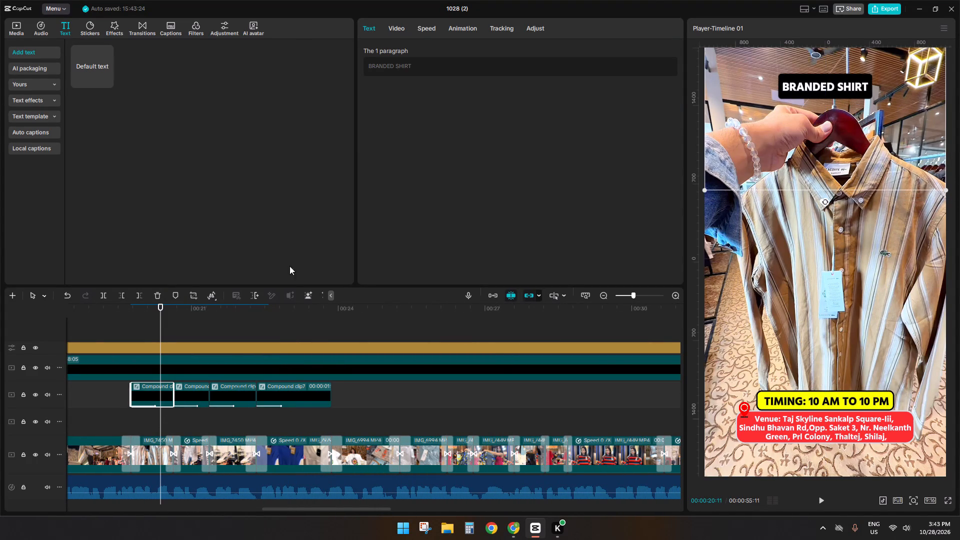
# Move the BRANDED JEANS title up to the top of the frame, centred horizontally above the jeans.
pyautogui.doubleClick(196, 420)
pyautogui.click(201, 419)
pyautogui.click(197, 396)
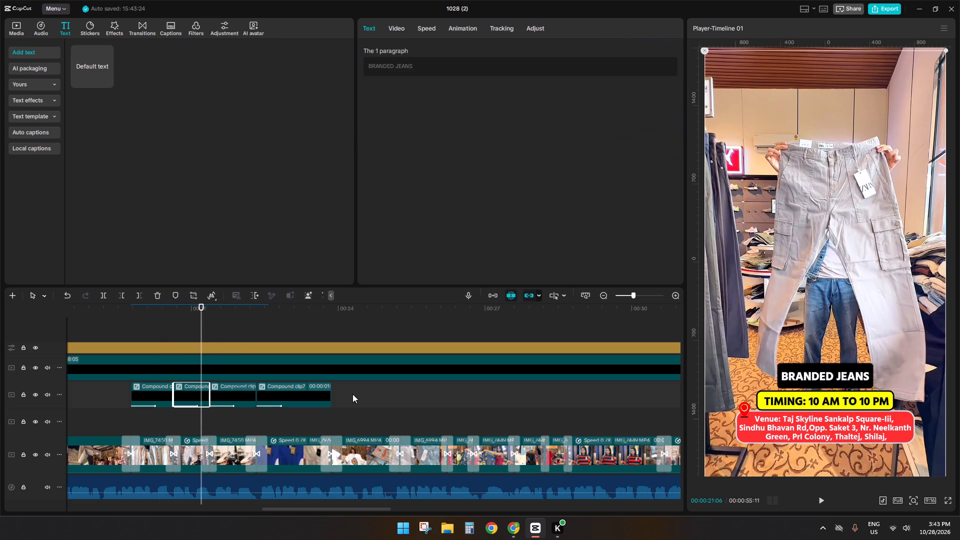
pyautogui.moveTo(820, 377); pyautogui.dragTo(819, 96)
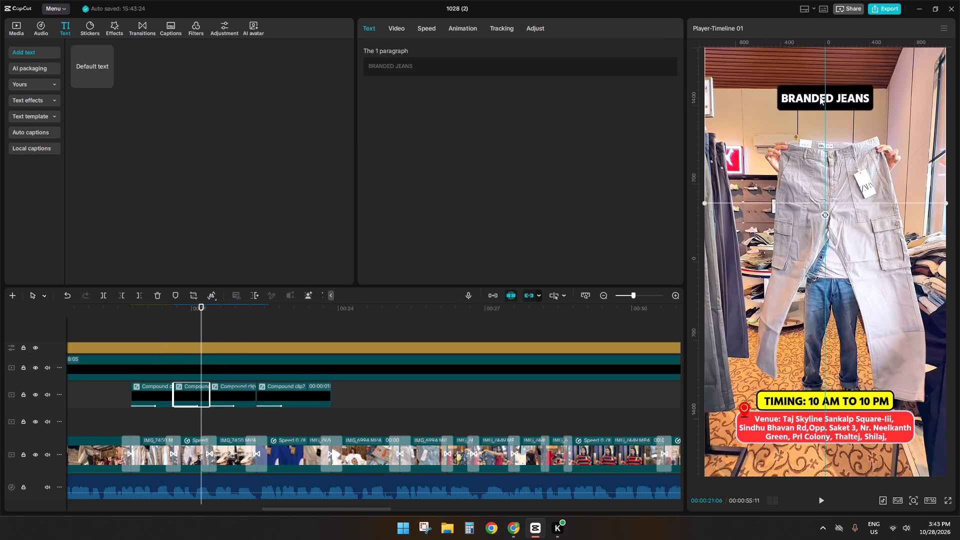
pyautogui.moveTo(819, 96); pyautogui.dragTo(821, 92)
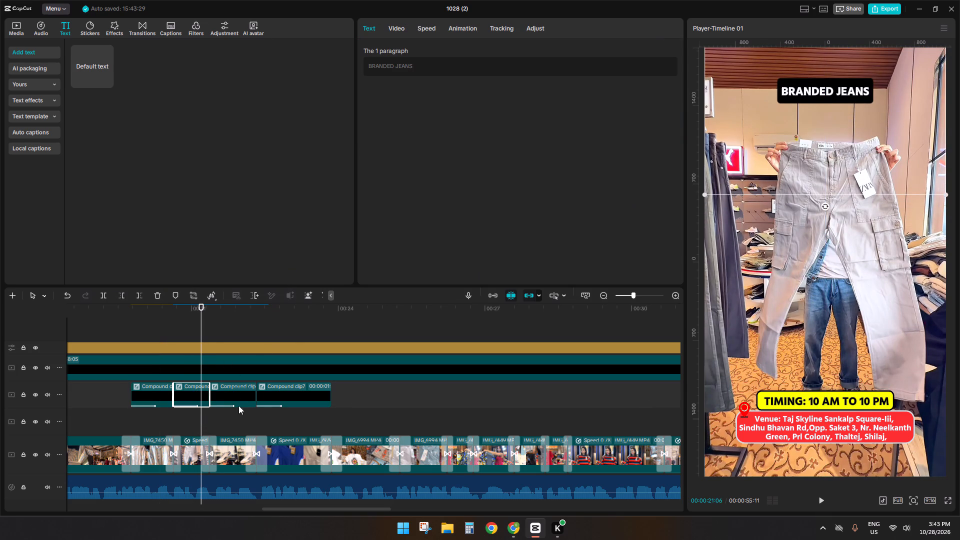
# Move the BRANDED SHOES title over the shoe shot up to the top of the frame, keeping it horizontally centred.
pyautogui.click(243, 416)
pyautogui.click(243, 400)
pyautogui.moveTo(827, 365); pyautogui.dragTo(826, 153)
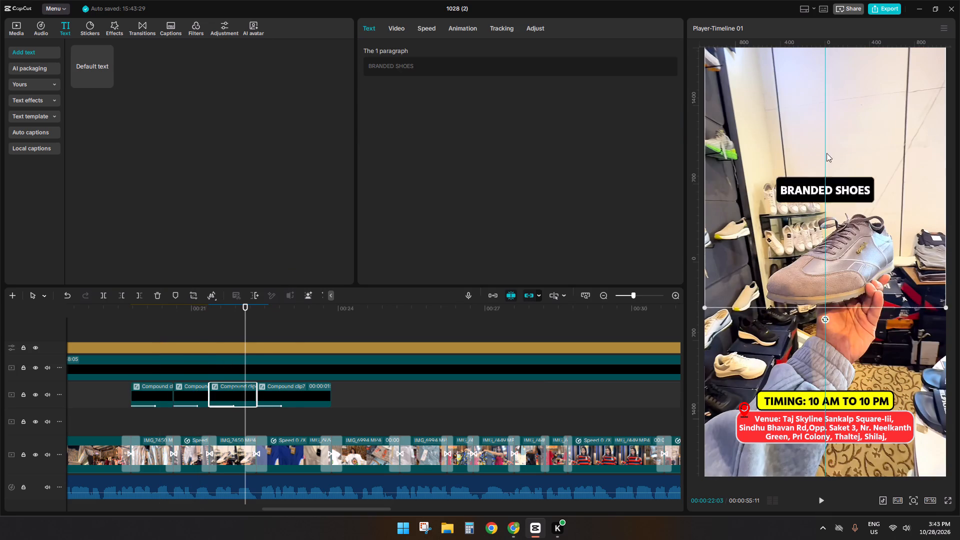
pyautogui.moveTo(826, 153); pyautogui.dragTo(826, 84)
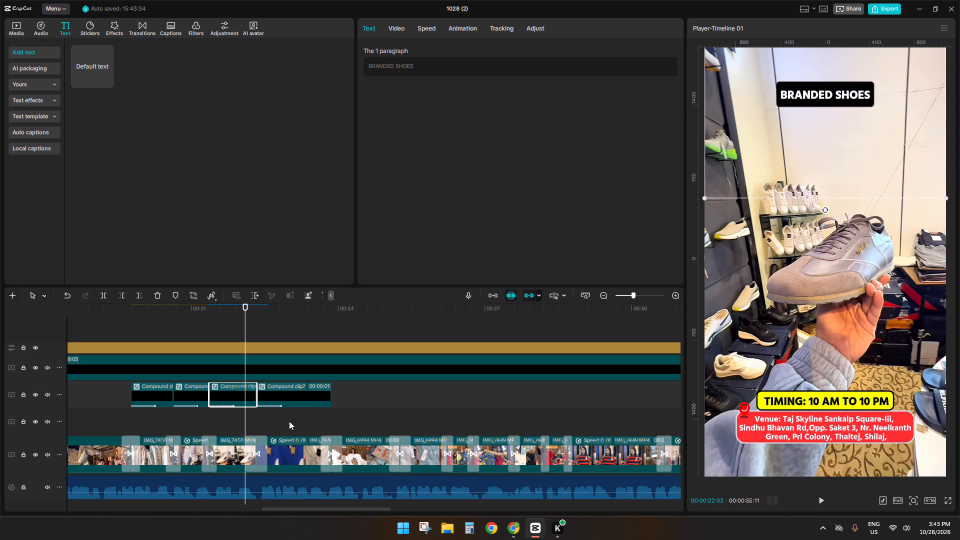
# Move the duplicated BRANDED SHOES title over the dress shot up near the top of the frame, keeping it centred.
pyautogui.click(306, 416)
pyautogui.click(307, 398)
pyautogui.moveTo(839, 378); pyautogui.dragTo(836, 119)
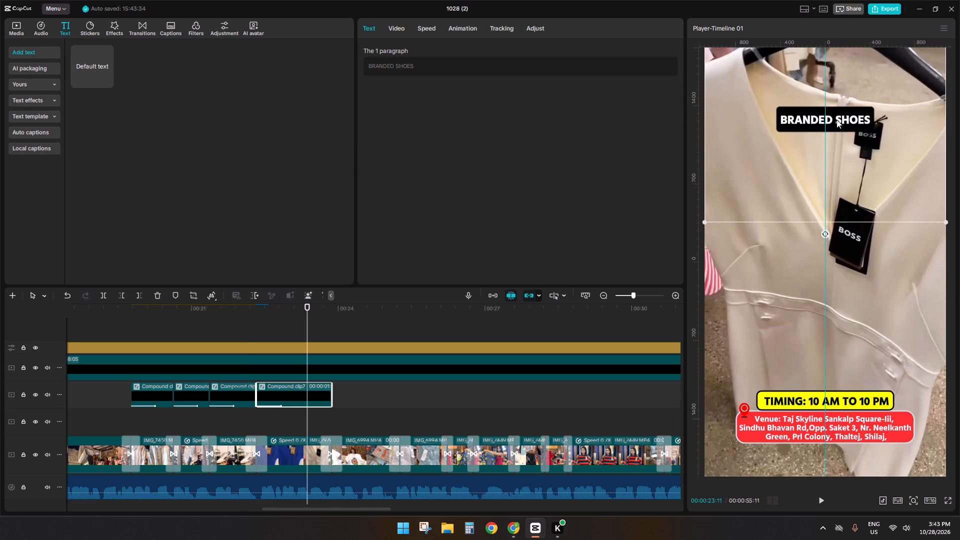
pyautogui.moveTo(836, 119); pyautogui.dragTo(838, 114)
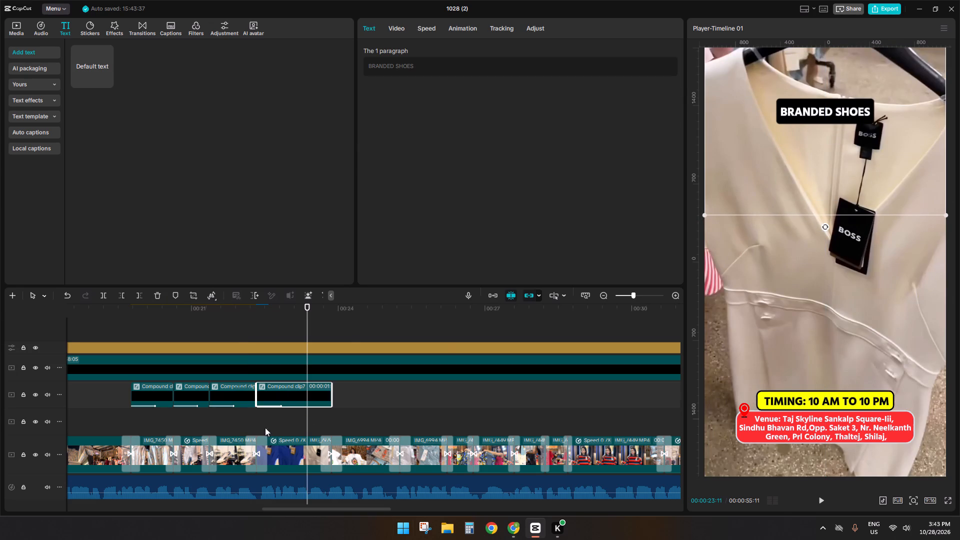
# Play into the dress shot, open the fourth title compound clip there, and select its BRANDED SHOES text for replacement.
pyautogui.click(239, 421)
pyautogui.press('space')
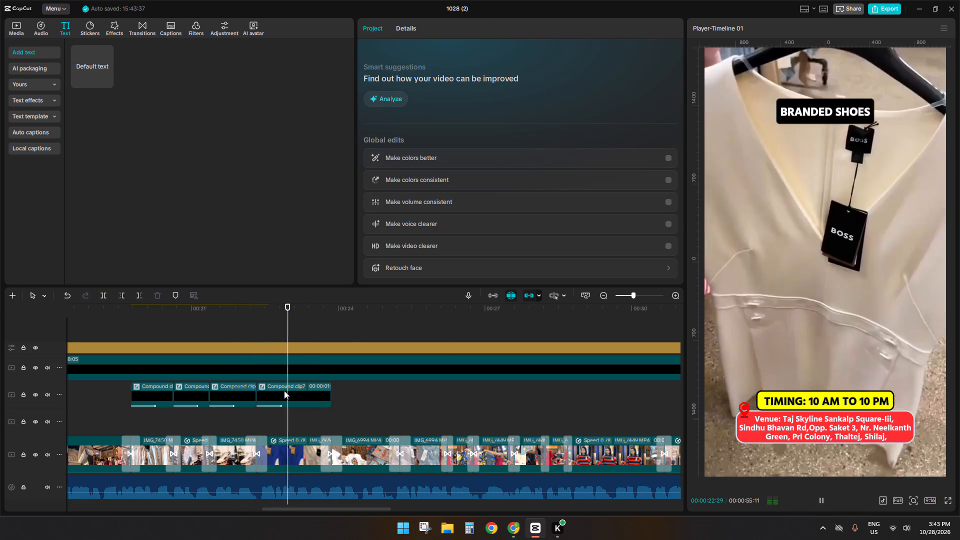
pyautogui.press('space')
pyautogui.doubleClick(297, 396)
pyautogui.click(123, 387)
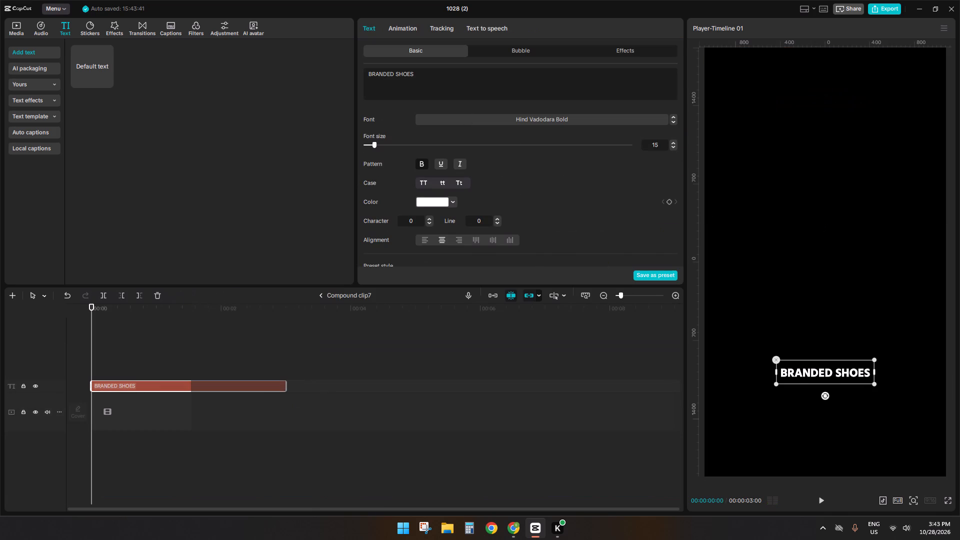
pyautogui.moveTo(443, 81); pyautogui.dragTo(104, 22)
pyautogui.press('super+v')
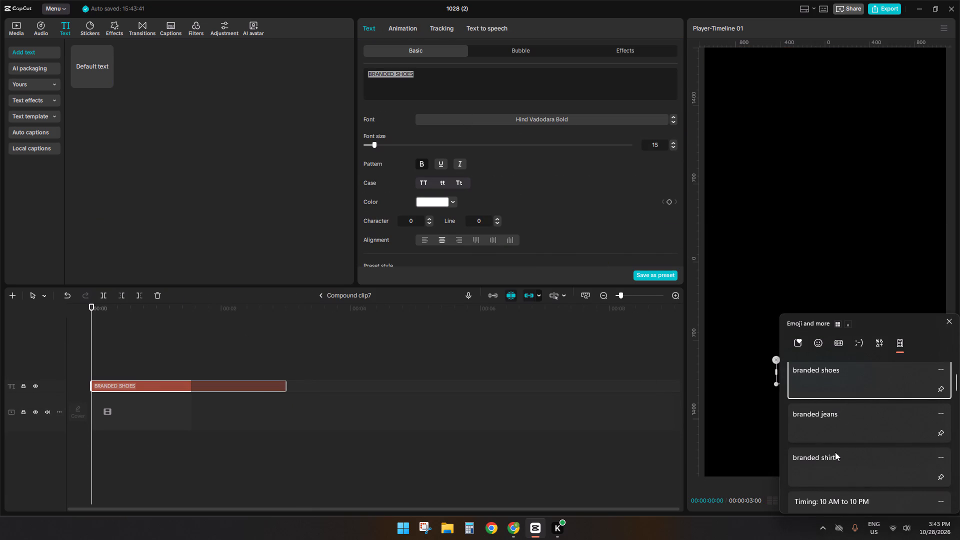
pyautogui.scroll(3, 834, 456)
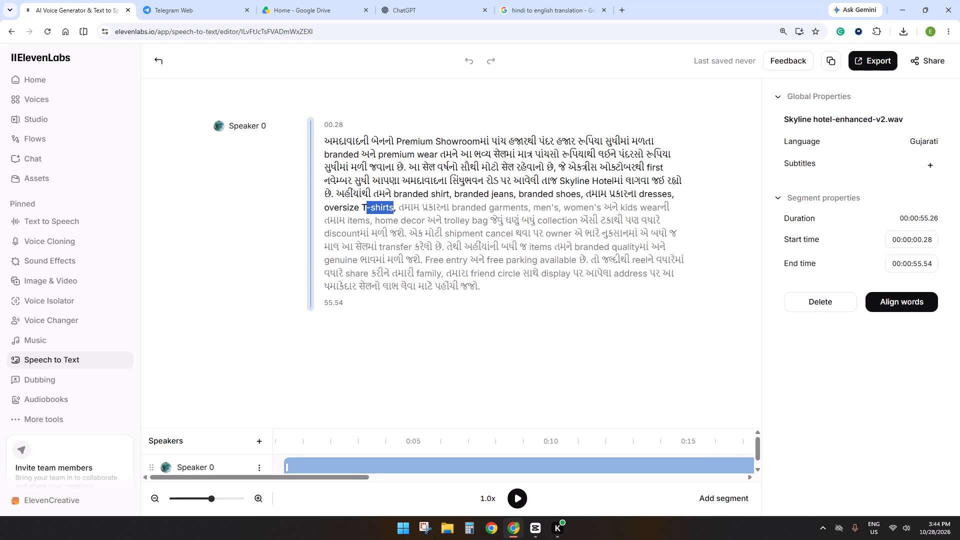
pyautogui.moveTo(363, 209); pyautogui.dragTo(316, 209)
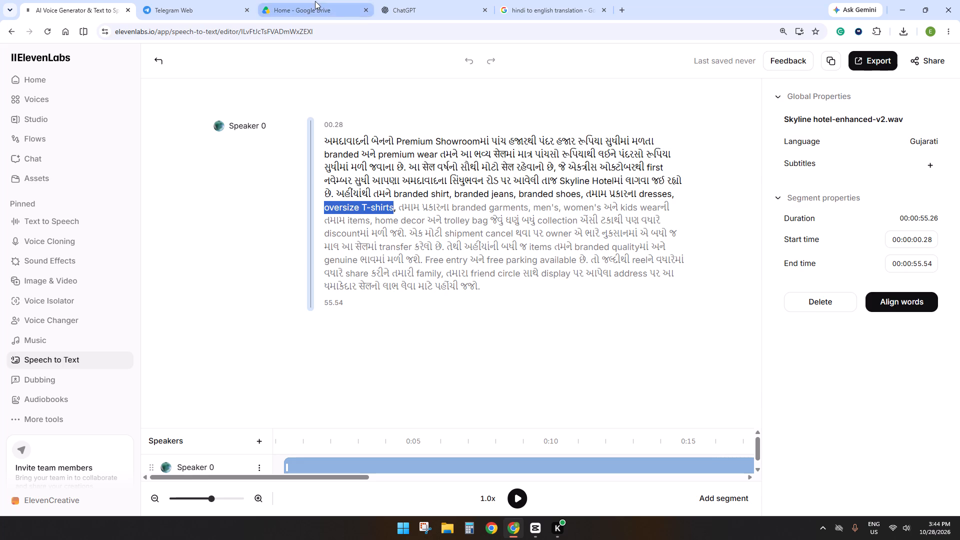
pyautogui.hotkey('ctrl', 'c')
# In the Google Hindi-to-English translator, clear the old phrase, enter PRIMIUAM, and copy the English translation.
pyautogui.click(554, 1)
pyautogui.click(317, 175)
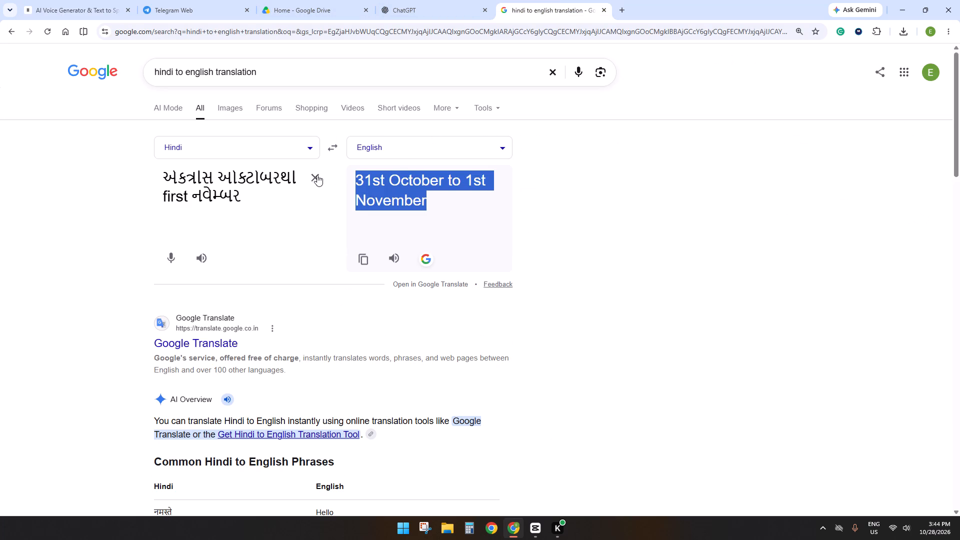
pyautogui.click(241, 191)
pyautogui.write('PRIMIUAM')
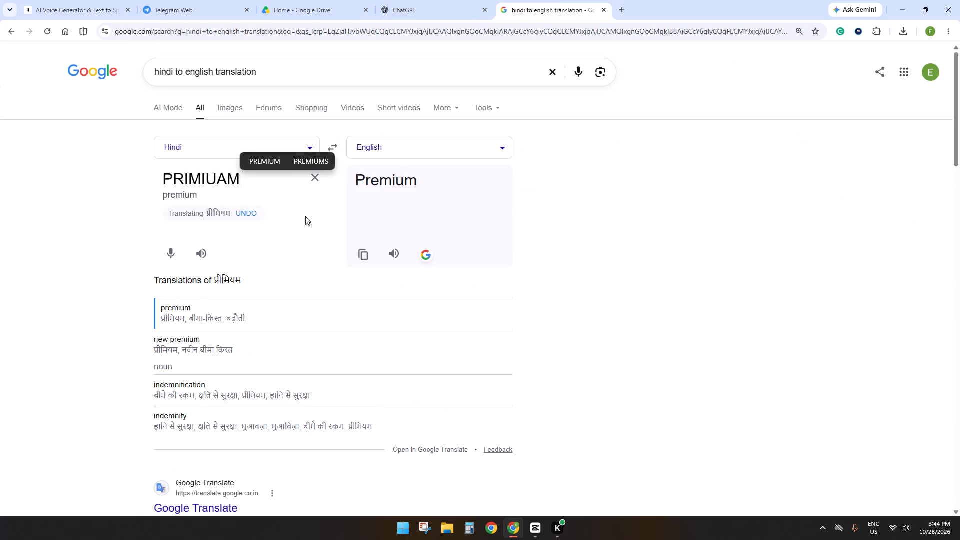
pyautogui.click(357, 248)
# Back in CapCut, replace the selected title with the copied words Premium and dresses, and set it to uppercase.
pyautogui.click(540, 530)
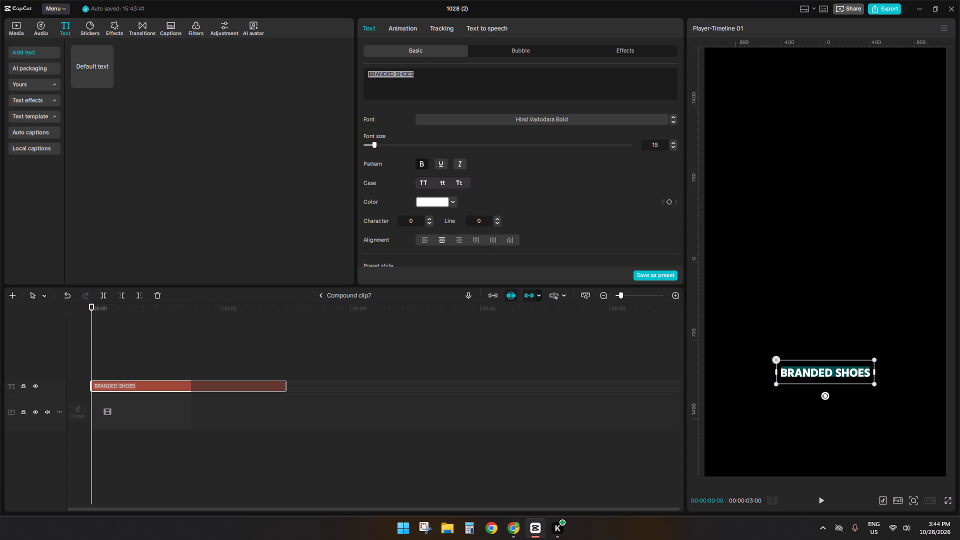
pyautogui.hotkey('ctrl', 'v')
pyautogui.press('space')
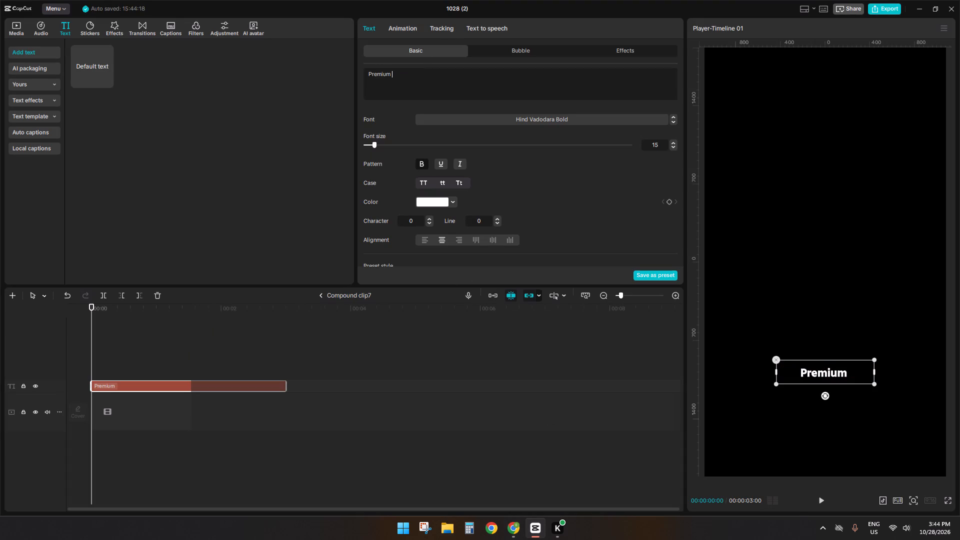
pyautogui.press('super+v')
pyautogui.scroll(-1, 833, 482)
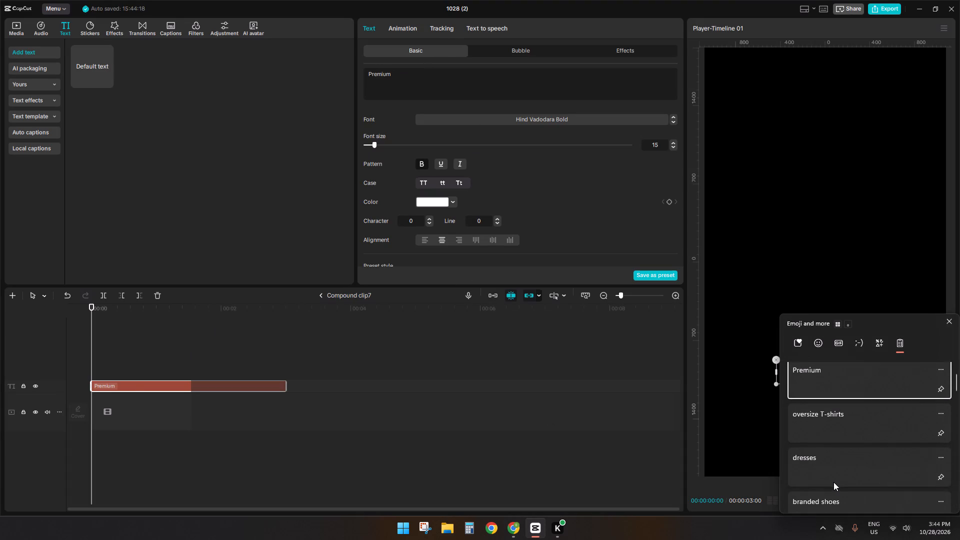
pyautogui.click(833, 482)
pyautogui.hotkey('ctrl', 'v')
pyautogui.click(420, 186)
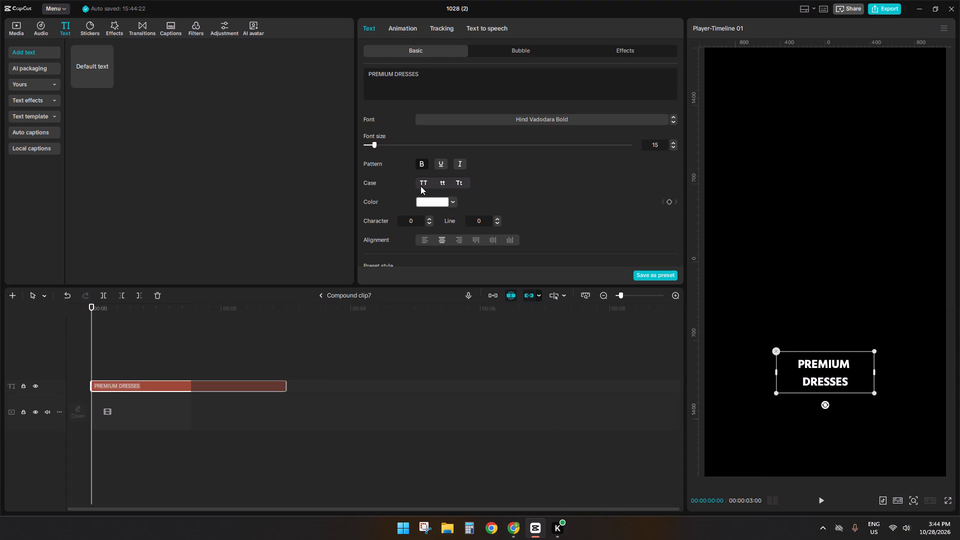
# Widen the PREMIUM DRESSES text box so the title fits on one line, and return to the main timeline.
pyautogui.moveTo(874, 373); pyautogui.dragTo(936, 369)
pyautogui.click(314, 290)
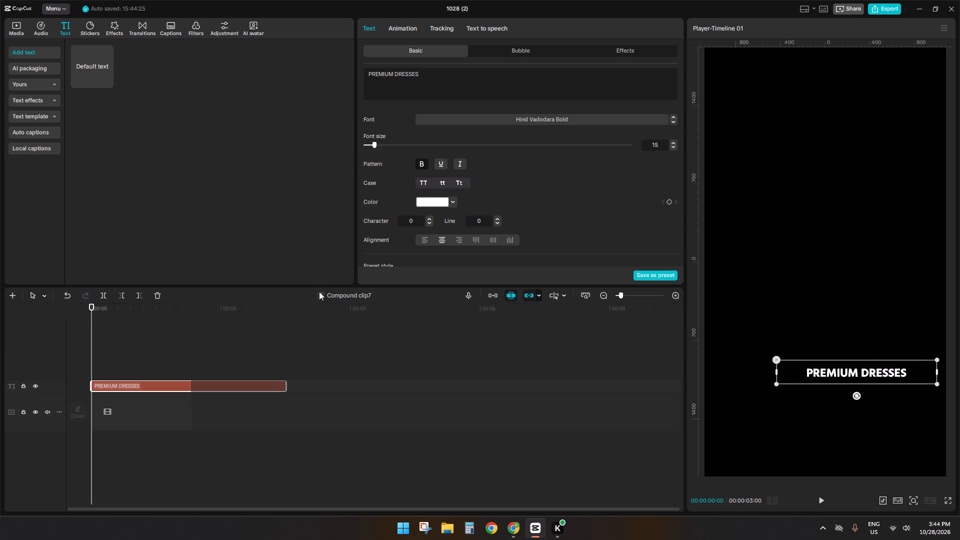
pyautogui.click(319, 291)
# Reposition the PREMIUM DRESSES title near the top centre of the frame and turn on the main track magnet.
pyautogui.moveTo(865, 151); pyautogui.dragTo(843, 133)
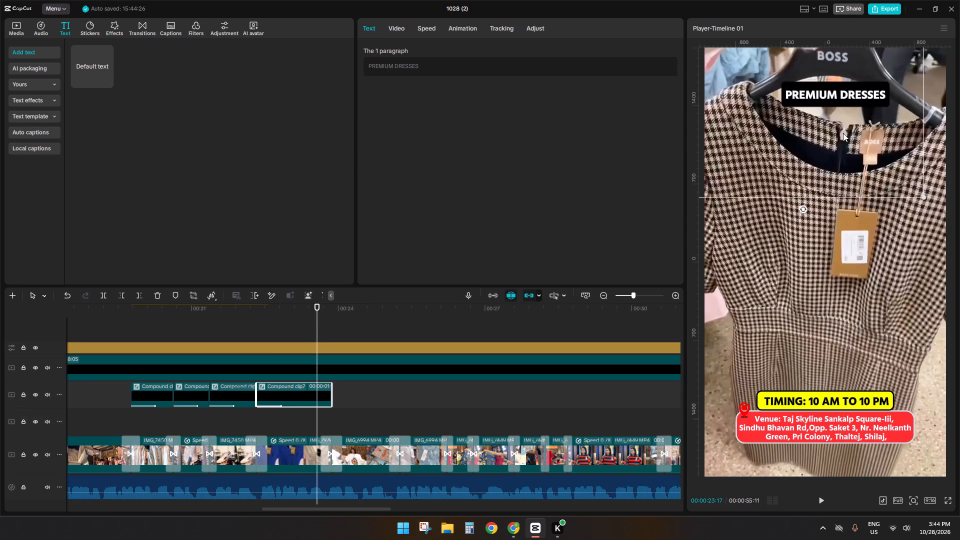
pyautogui.moveTo(843, 133); pyautogui.dragTo(835, 136)
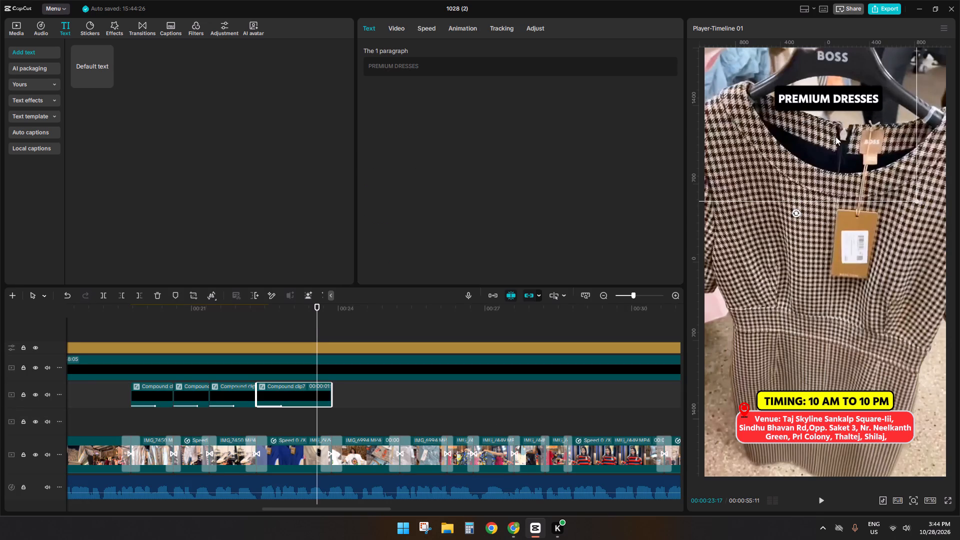
pyautogui.moveTo(835, 136); pyautogui.dragTo(812, 138)
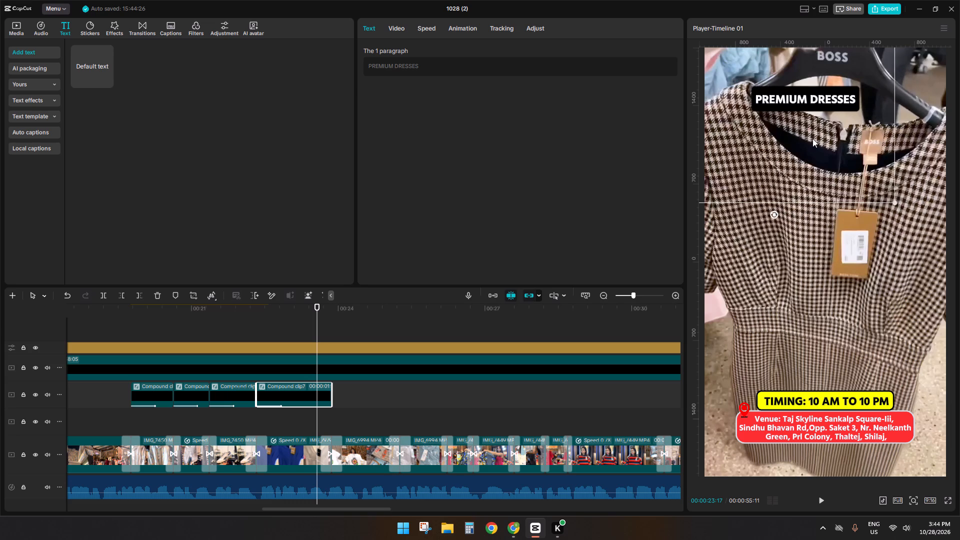
pyautogui.moveTo(812, 138); pyautogui.dragTo(841, 121)
pyautogui.click(495, 296)
pyautogui.moveTo(885, 99); pyautogui.dragTo(857, 104)
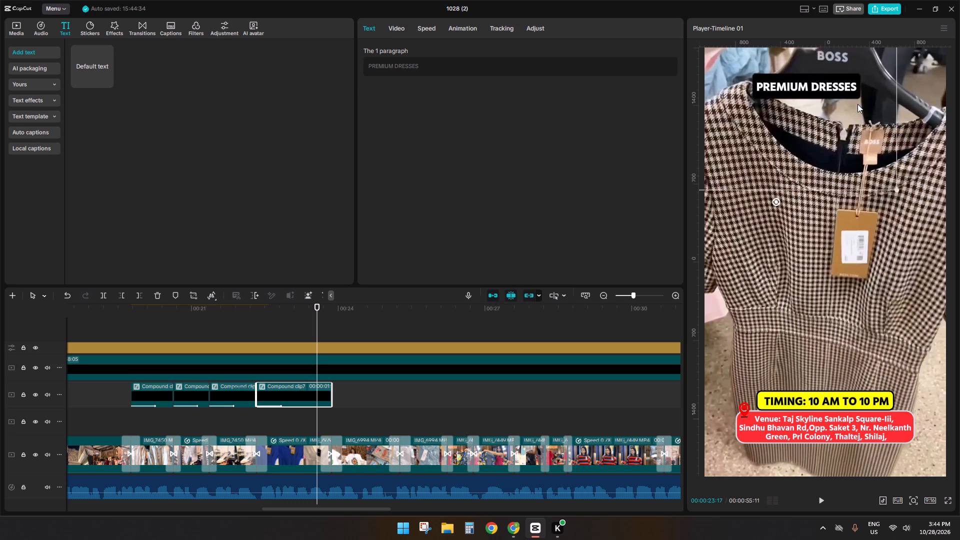
pyautogui.moveTo(857, 104); pyautogui.dragTo(882, 105)
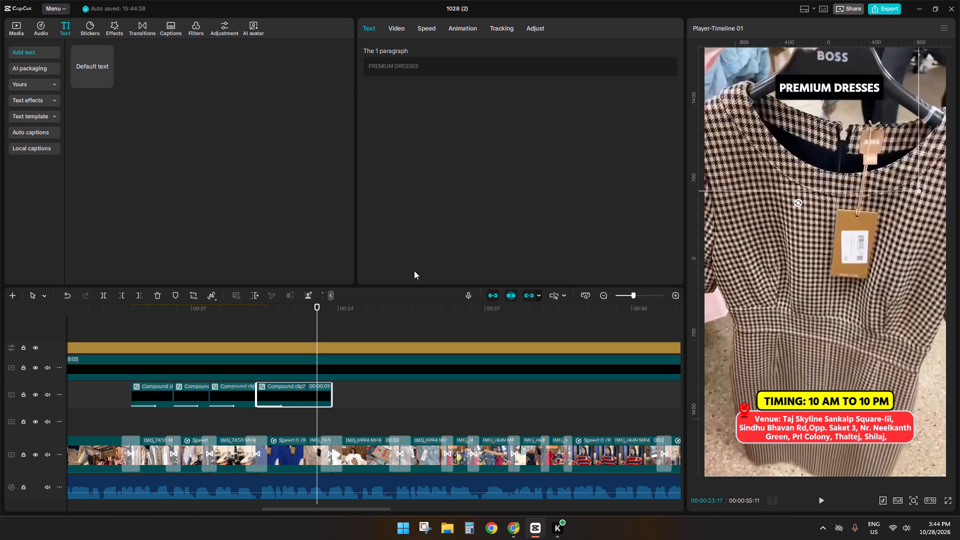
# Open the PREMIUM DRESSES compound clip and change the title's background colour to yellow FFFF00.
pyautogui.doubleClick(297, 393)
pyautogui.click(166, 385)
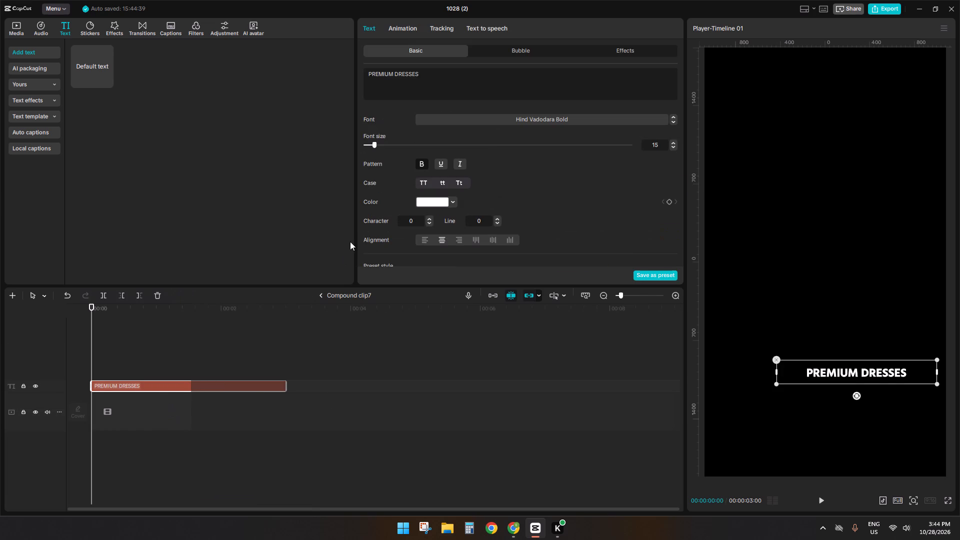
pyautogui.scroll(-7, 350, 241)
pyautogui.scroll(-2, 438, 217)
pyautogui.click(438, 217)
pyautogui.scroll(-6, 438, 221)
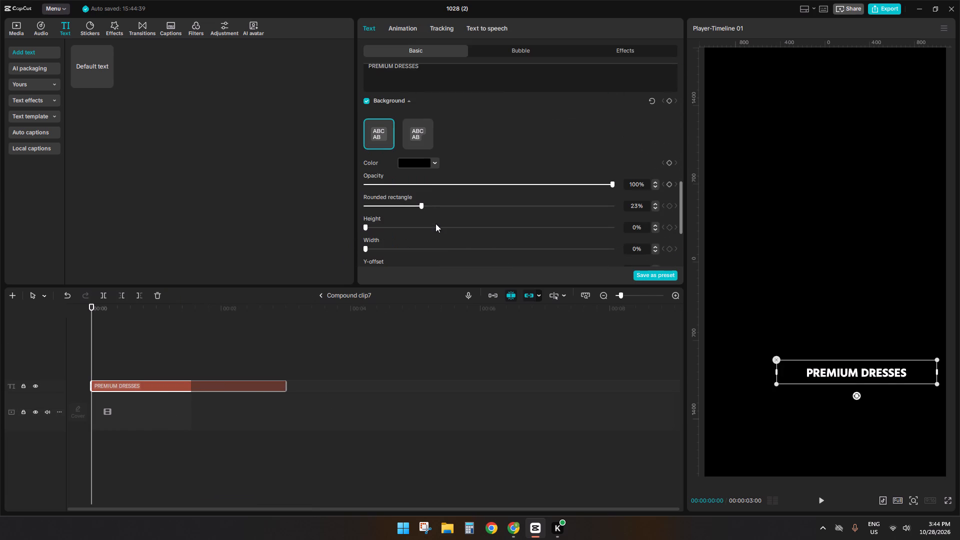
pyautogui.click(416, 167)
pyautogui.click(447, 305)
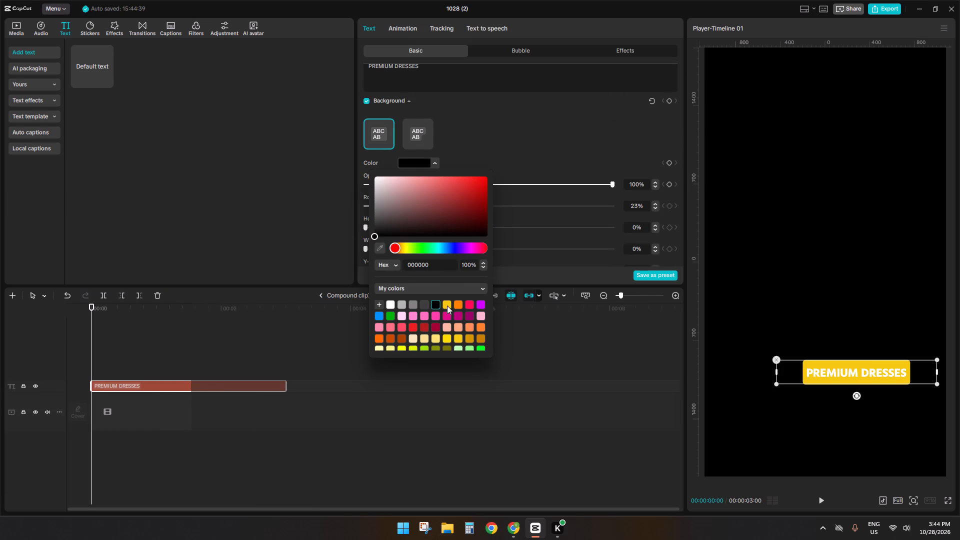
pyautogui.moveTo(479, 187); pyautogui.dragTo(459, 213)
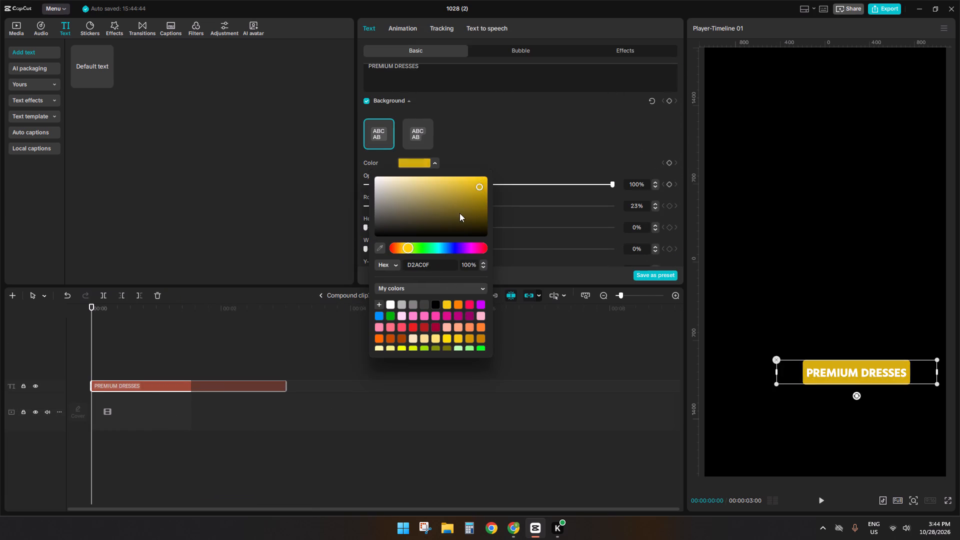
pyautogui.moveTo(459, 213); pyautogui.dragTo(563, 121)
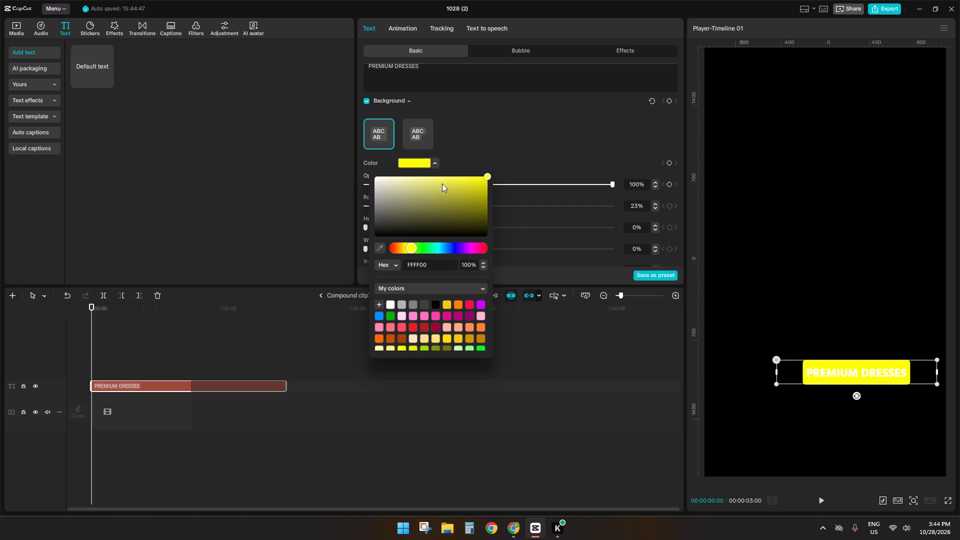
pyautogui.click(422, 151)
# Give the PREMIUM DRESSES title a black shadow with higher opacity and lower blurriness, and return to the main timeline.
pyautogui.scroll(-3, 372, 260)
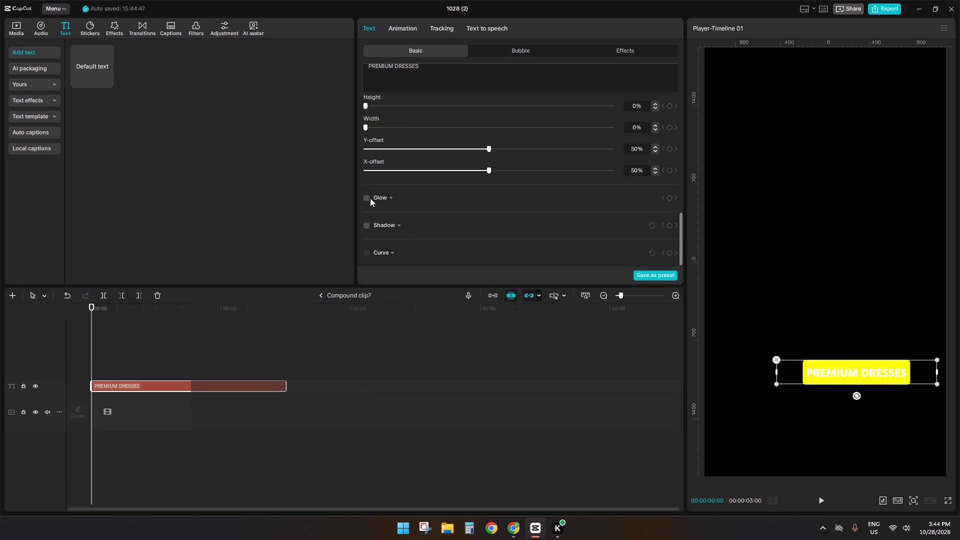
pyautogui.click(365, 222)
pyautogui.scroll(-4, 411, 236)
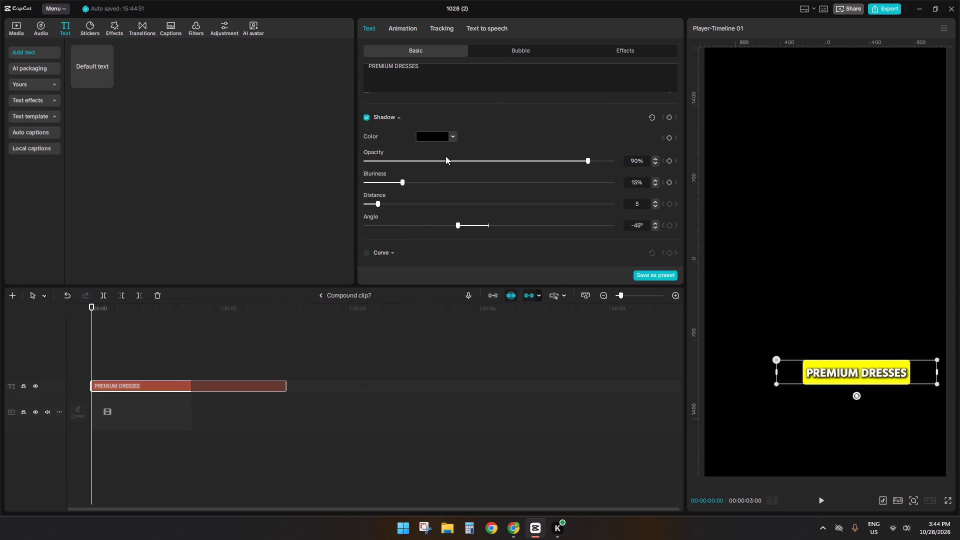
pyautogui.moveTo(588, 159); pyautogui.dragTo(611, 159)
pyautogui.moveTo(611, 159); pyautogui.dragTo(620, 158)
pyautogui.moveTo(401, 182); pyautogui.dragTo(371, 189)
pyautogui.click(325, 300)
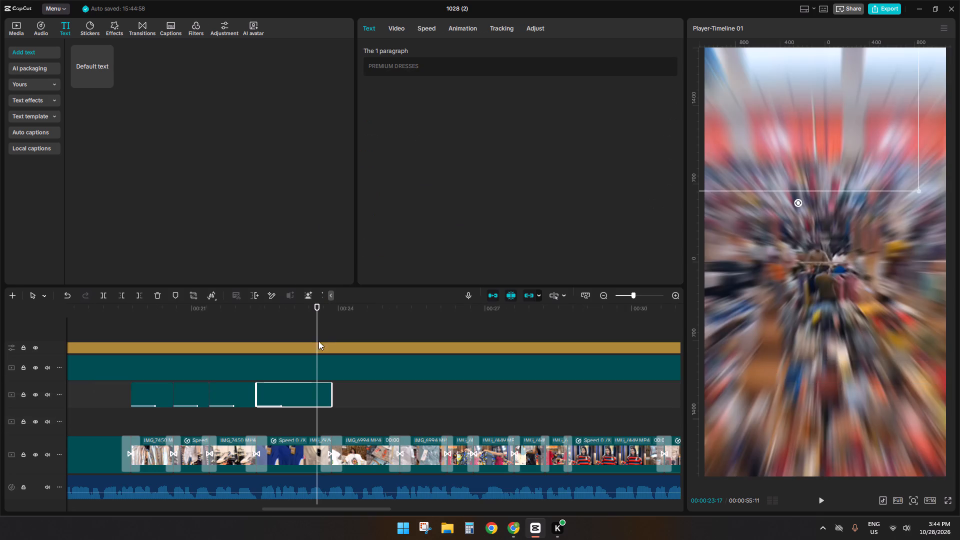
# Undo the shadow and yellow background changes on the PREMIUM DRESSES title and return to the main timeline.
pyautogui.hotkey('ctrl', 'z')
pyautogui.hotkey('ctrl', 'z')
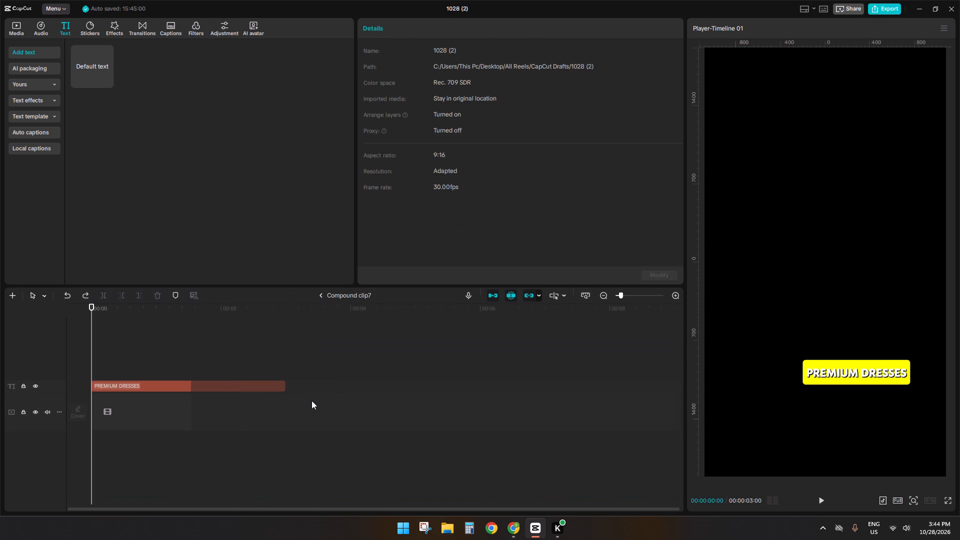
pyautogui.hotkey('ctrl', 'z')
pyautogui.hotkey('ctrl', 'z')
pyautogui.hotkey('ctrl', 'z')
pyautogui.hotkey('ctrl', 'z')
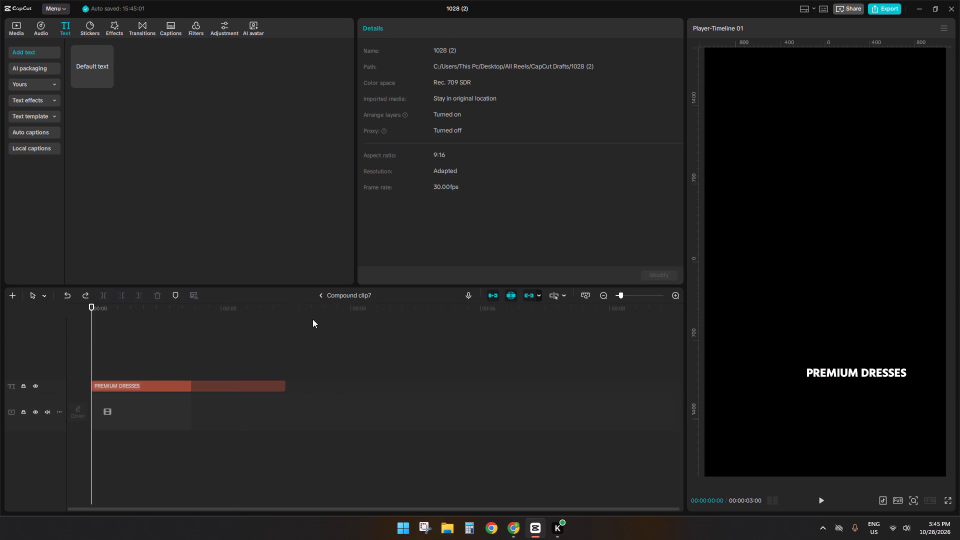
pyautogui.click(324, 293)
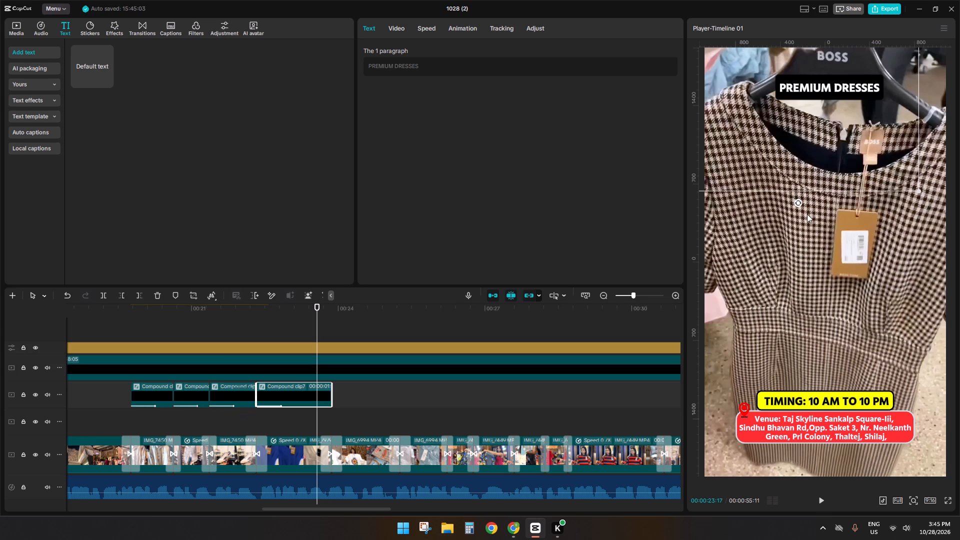
# Play through the title section, duplicate the PREMIUM DRESSES clip directly after itself, and trim the copy's end to the next shot change.
pyautogui.click(814, 134)
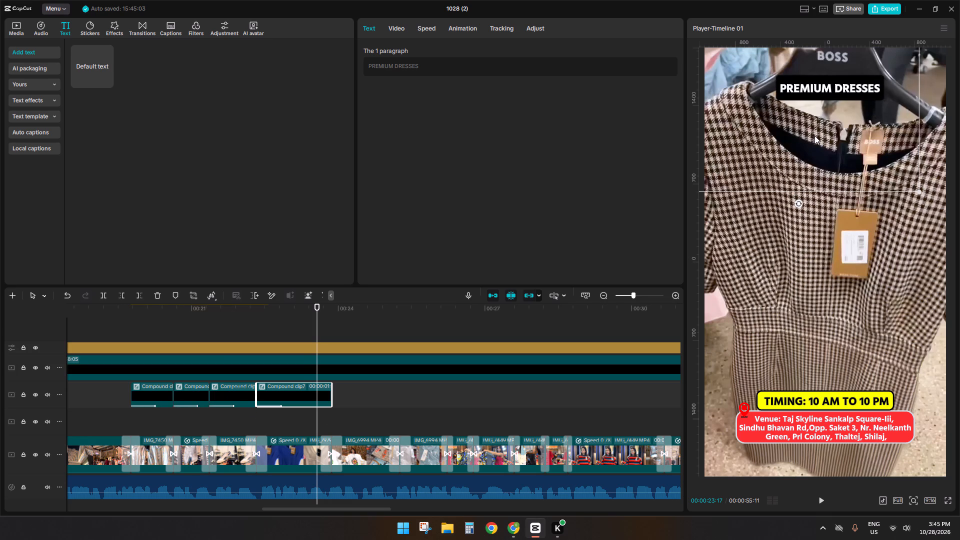
pyautogui.press('space')
pyautogui.click(128, 410)
pyautogui.press('space')
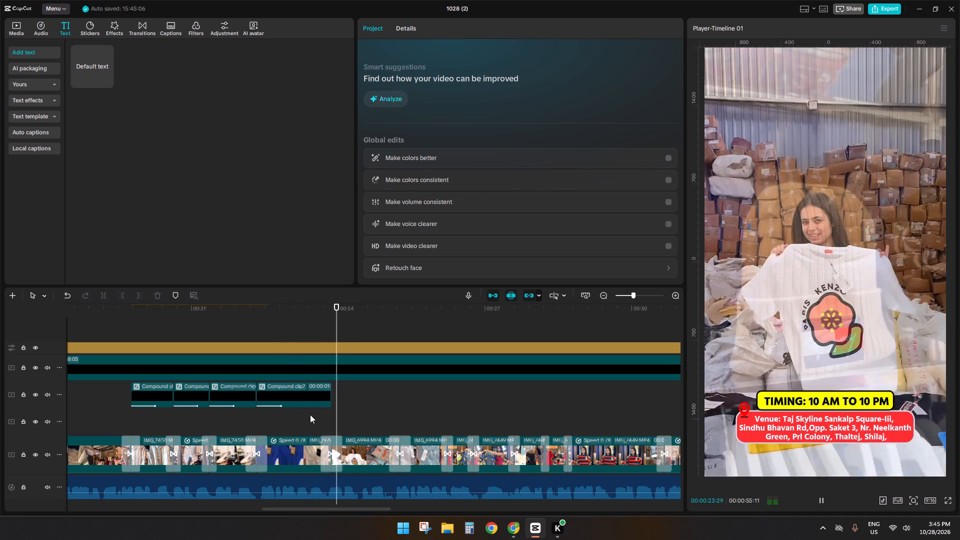
pyautogui.click(331, 423)
pyautogui.click(332, 401)
pyautogui.click(328, 398)
pyautogui.hotkey('ctrl', 'c')
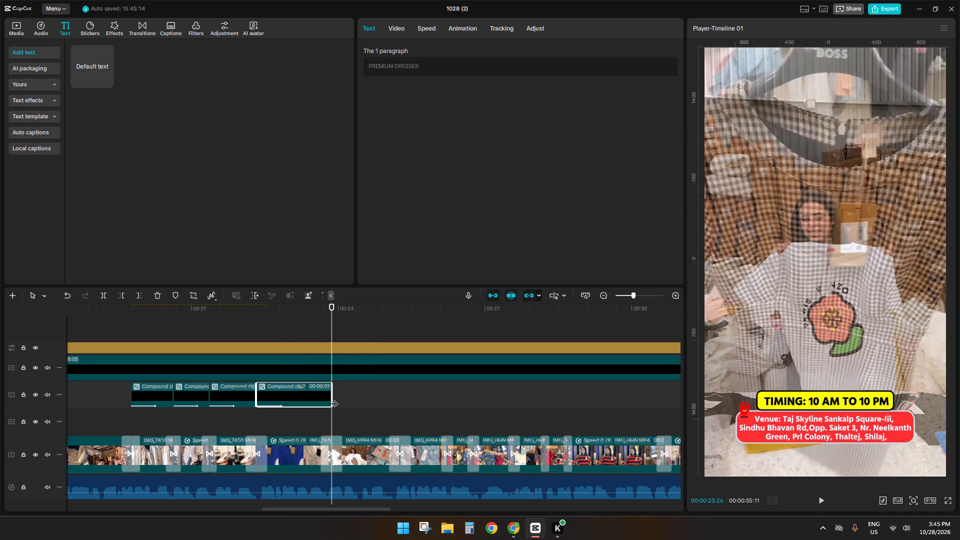
pyautogui.hotkey('ctrl', 'v')
pyautogui.press('space')
pyautogui.press('space')
pyautogui.moveTo(407, 396); pyautogui.dragTo(398, 400)
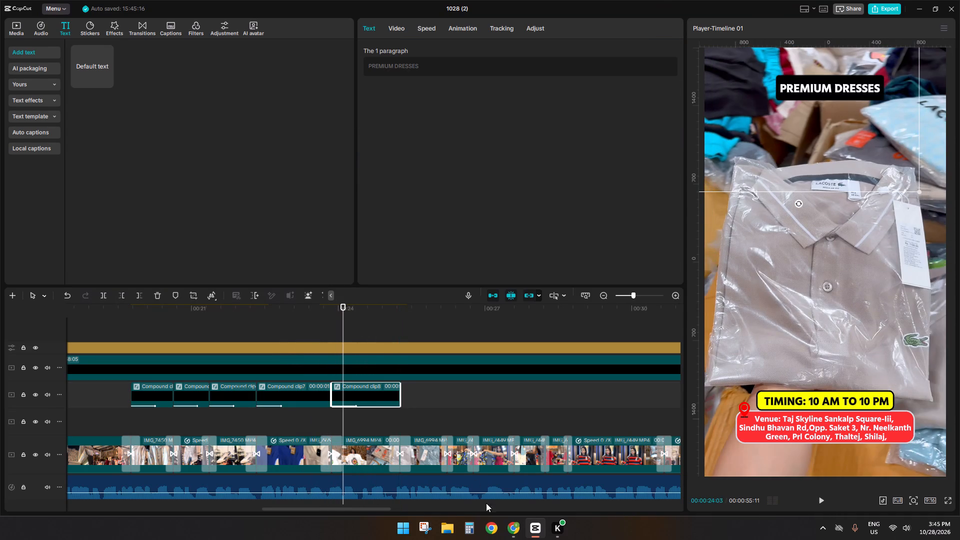
# Check the phrase in the Chrome transcript, replace the duplicated title in CapCut with oversize T-shirts in uppercase, and return to the main timeline.
pyautogui.click(516, 533)
pyautogui.click(75, 0)
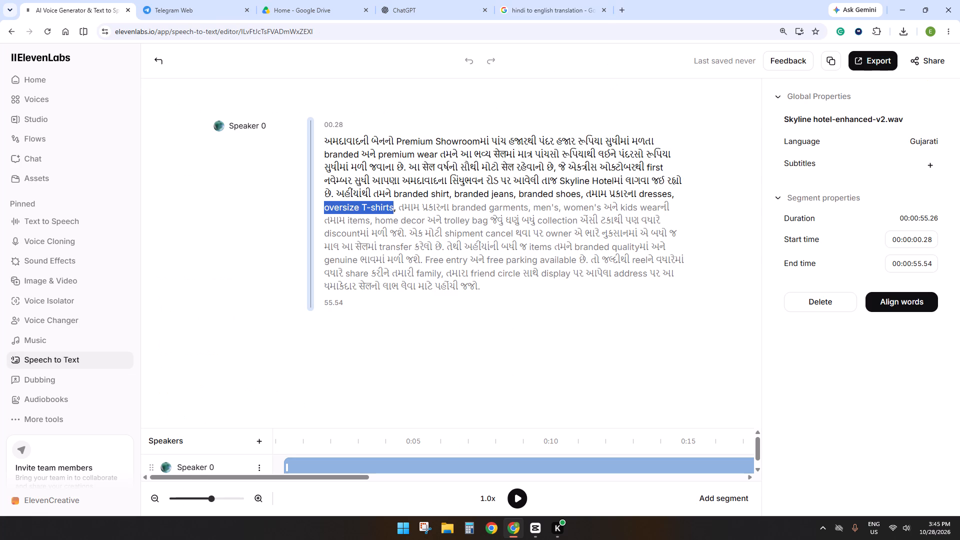
pyautogui.click(537, 528)
pyautogui.doubleClick(370, 389)
pyautogui.click(119, 381)
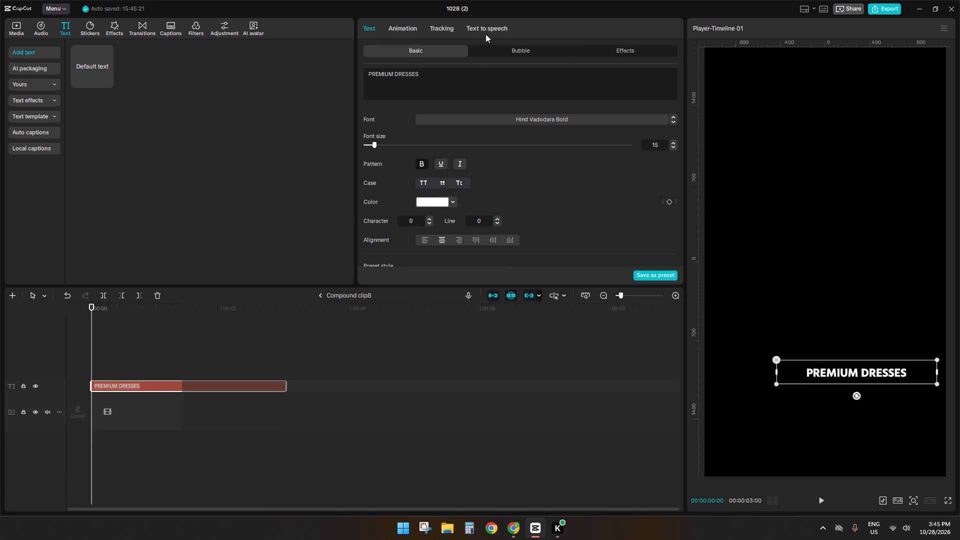
pyautogui.moveTo(447, 72); pyautogui.dragTo(59, 33)
pyautogui.hotkey('ctrl', 'v')
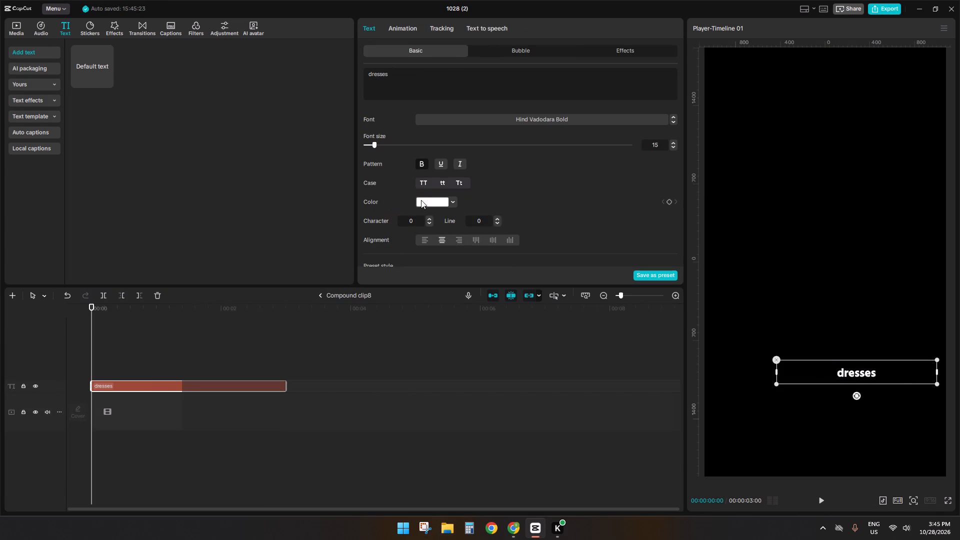
pyautogui.moveTo(431, 93); pyautogui.dragTo(48, 46)
pyautogui.press('super+v')
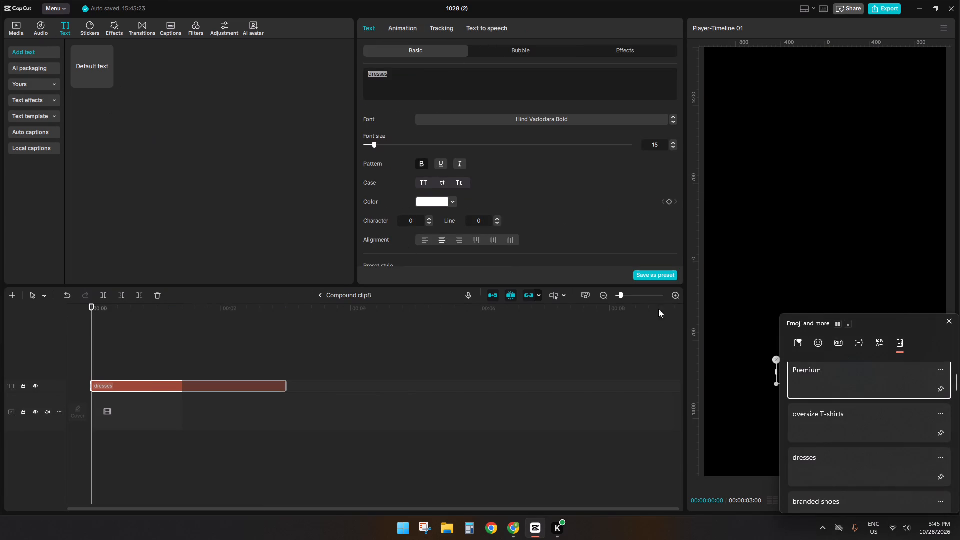
pyautogui.click(835, 424)
pyautogui.hotkey('ctrl', 'v')
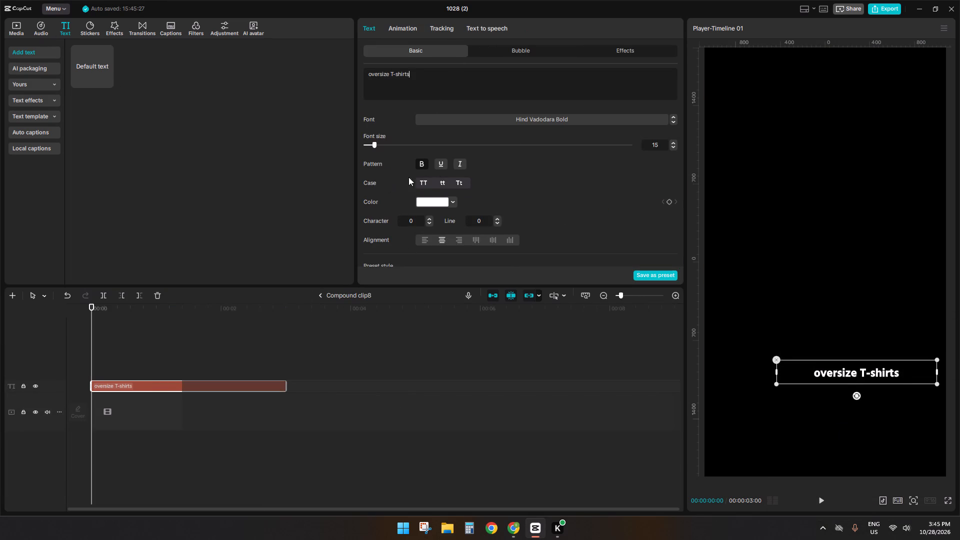
pyautogui.click(422, 184)
pyautogui.click(321, 295)
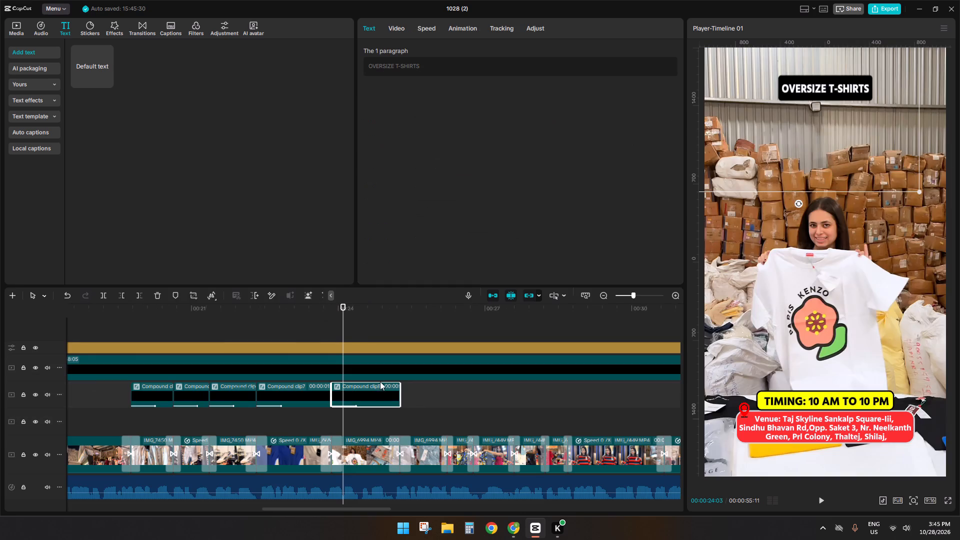
# Duplicate the OVERSIZE T-SHIRTS title clip directly after itself and fit the copy's end to the following shot change.
pyautogui.press('space')
pyautogui.press('space')
pyautogui.press('space')
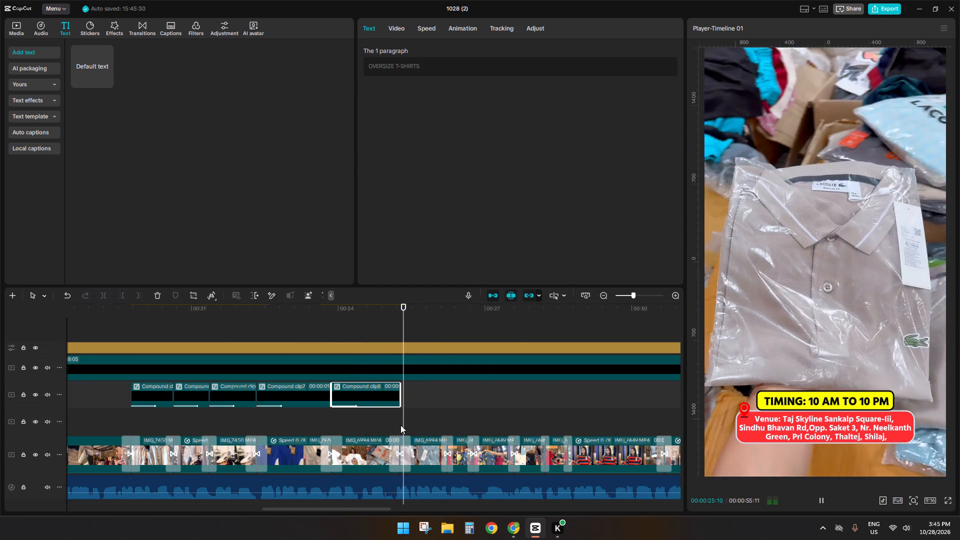
pyautogui.click(399, 422)
pyautogui.click(389, 395)
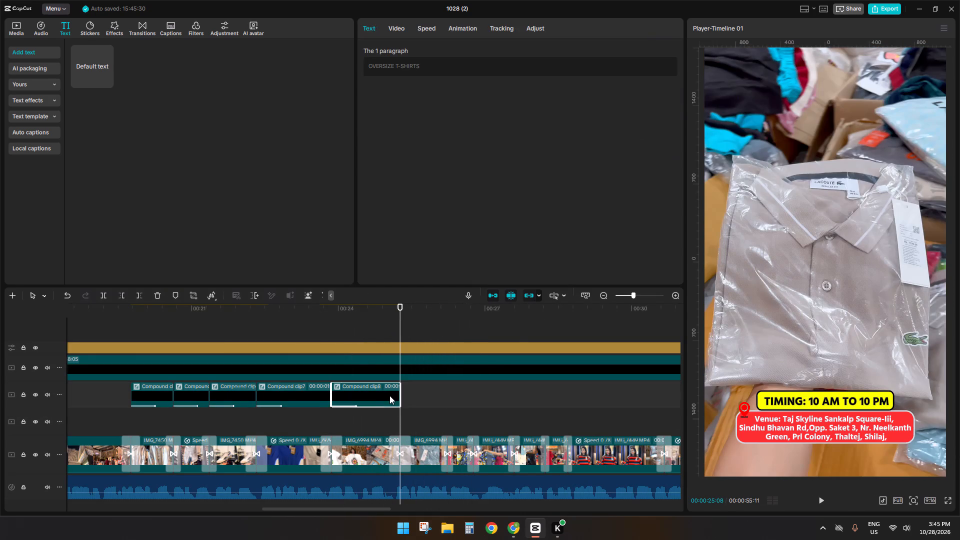
pyautogui.hotkey('ctrl', 'c')
pyautogui.hotkey('ctrl', 'v')
pyautogui.press('space')
pyautogui.click(468, 386)
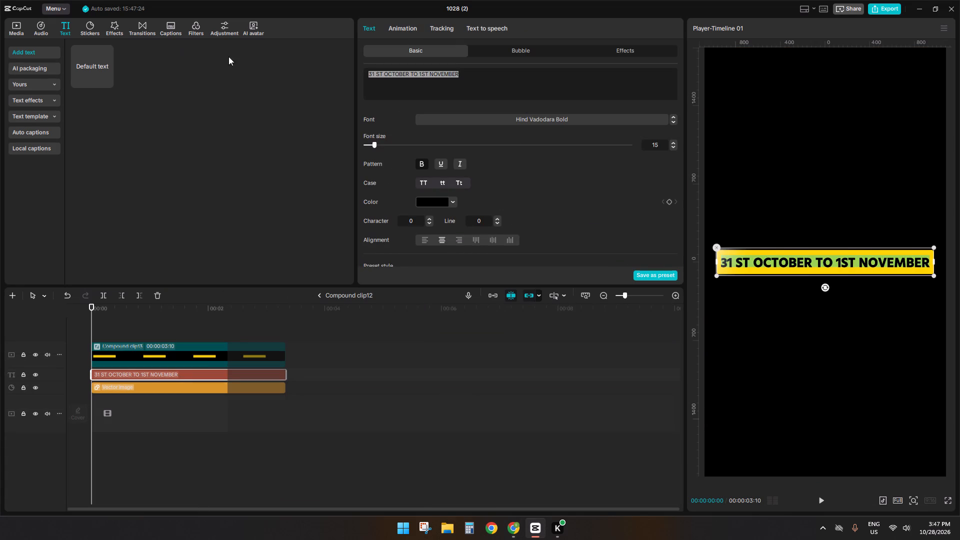
pyautogui.hotkey('ctrl', 'v')
pyautogui.moveTo(379, 77); pyautogui.dragTo(338, 68)
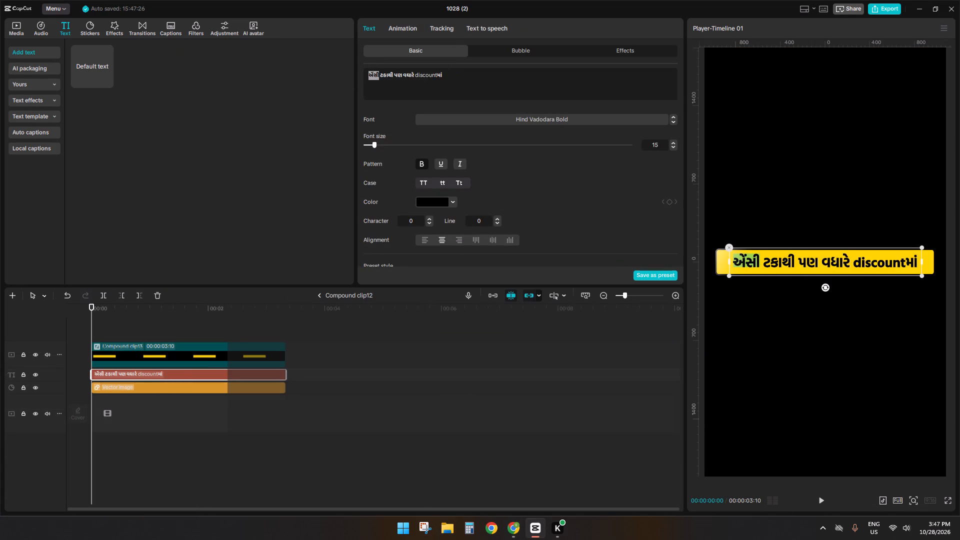
pyautogui.write('80')
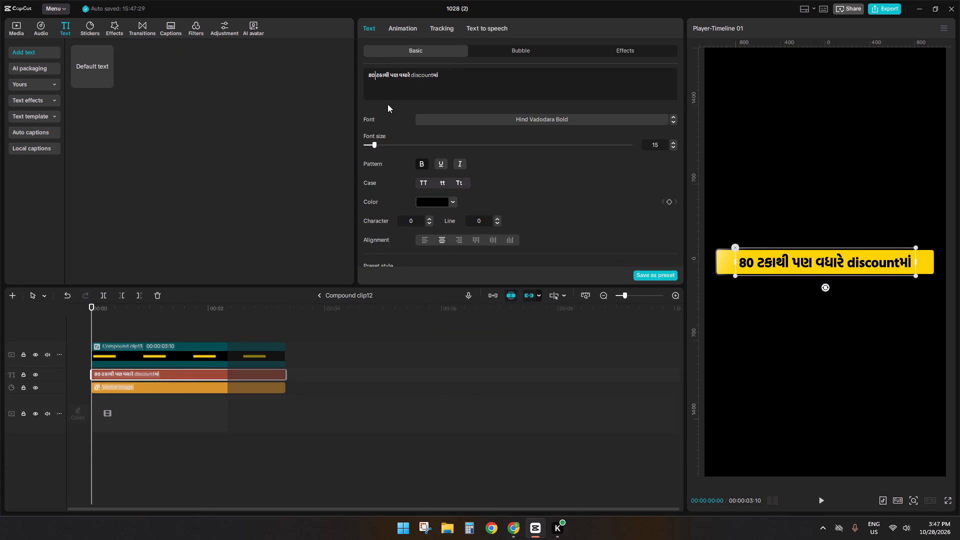
pyautogui.click(410, 182)
pyautogui.click(423, 181)
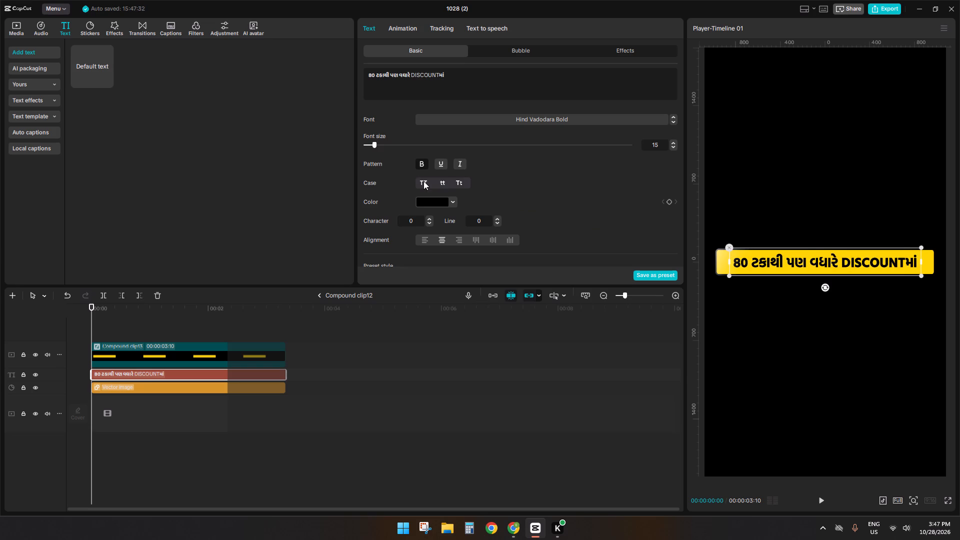
pyautogui.click(437, 76)
pyautogui.click(439, 77)
pyautogui.press('space')
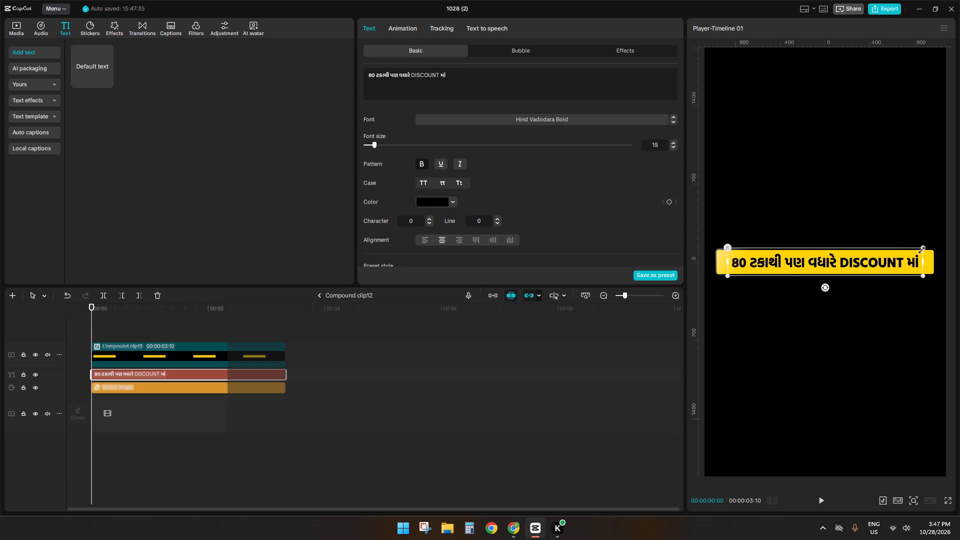
# Enlarge the discount text to fill the width of its yellow box and return to the main timeline.
pyautogui.moveTo(921, 249); pyautogui.dragTo(939, 246)
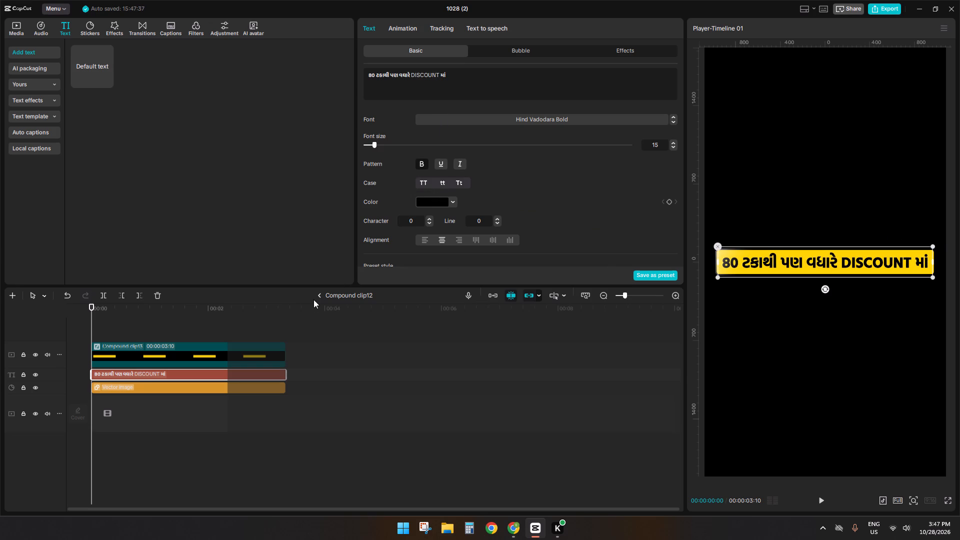
pyautogui.click(321, 296)
# Play the video from the discount banner through the ship and truck shots to check the following voiceover and visuals.
pyautogui.press('space')
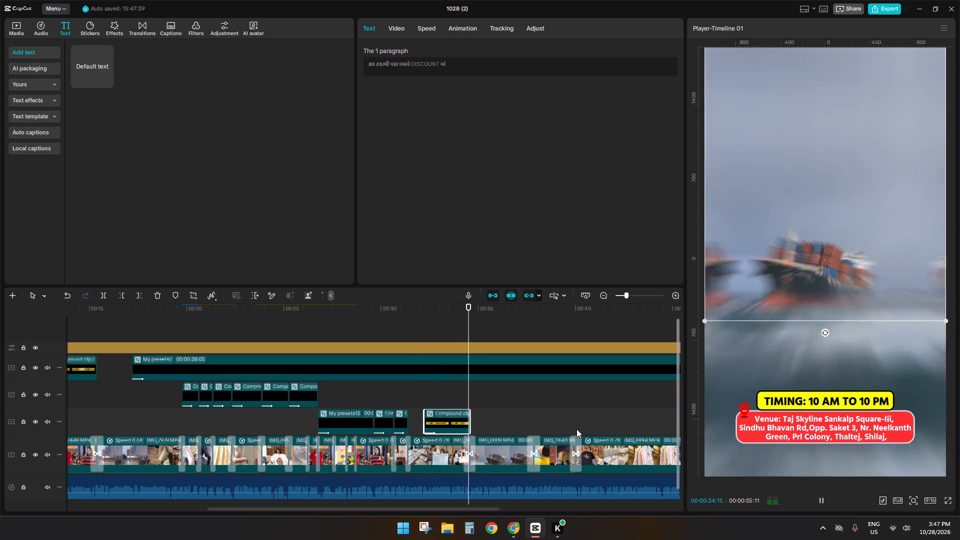
pyautogui.press('space')
pyautogui.press('space')
pyautogui.keyDown('ctrl'); pyautogui.scroll(-10, 476, 426); pyautogui.keyUp('ctrl')
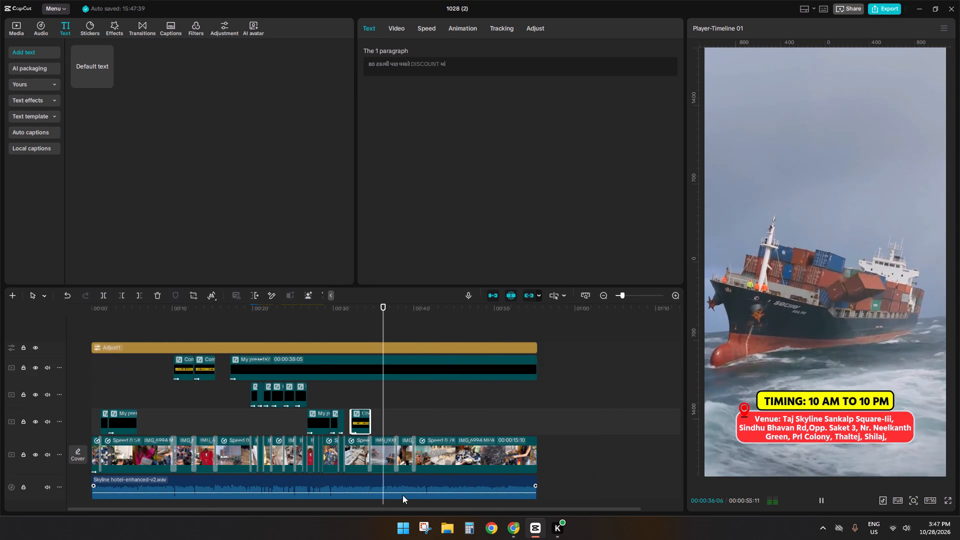
pyautogui.keyDown('ctrl'); pyautogui.scroll(9, 420, 476); pyautogui.keyUp('ctrl')
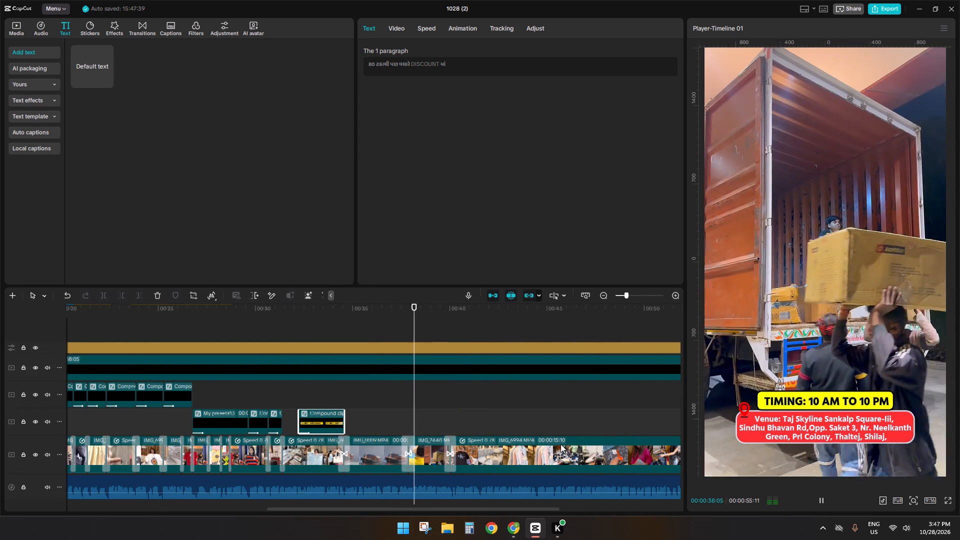
pyautogui.keyDown('ctrl'); pyautogui.scroll(-3, 446, 431); pyautogui.keyUp('ctrl')
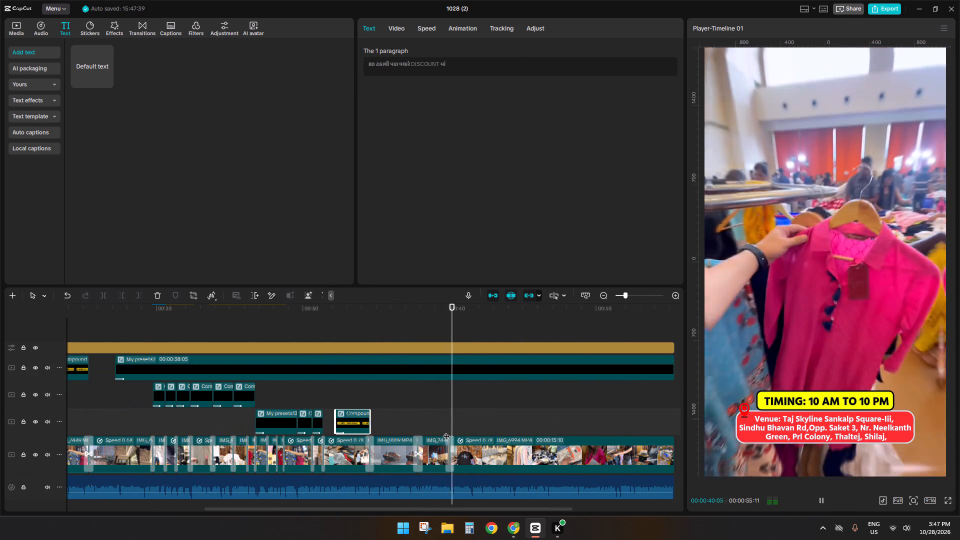
pyautogui.press('space')
pyautogui.press('space')
pyautogui.press('space')
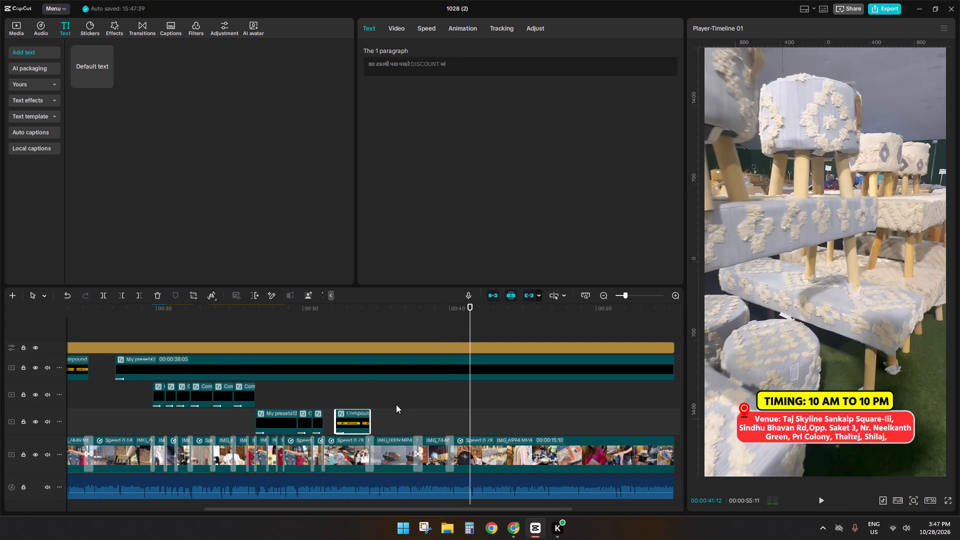
# Break the long venue and timing compound clip apart into its separate layers.
pyautogui.keyDown('ctrl'); pyautogui.scroll(-3, 393, 407); pyautogui.keyUp('ctrl')
pyautogui.click(367, 368)
pyautogui.rightClick(367, 368)
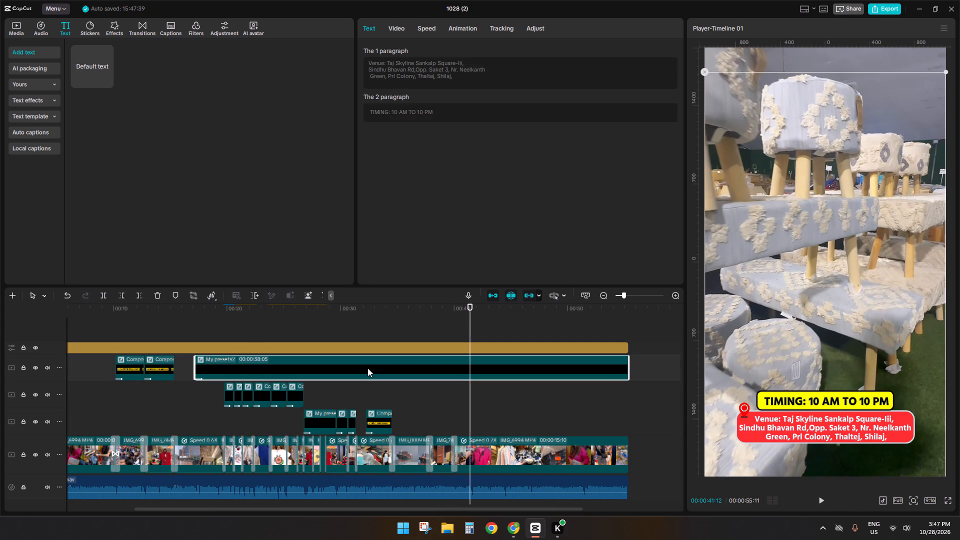
pyautogui.click(394, 275)
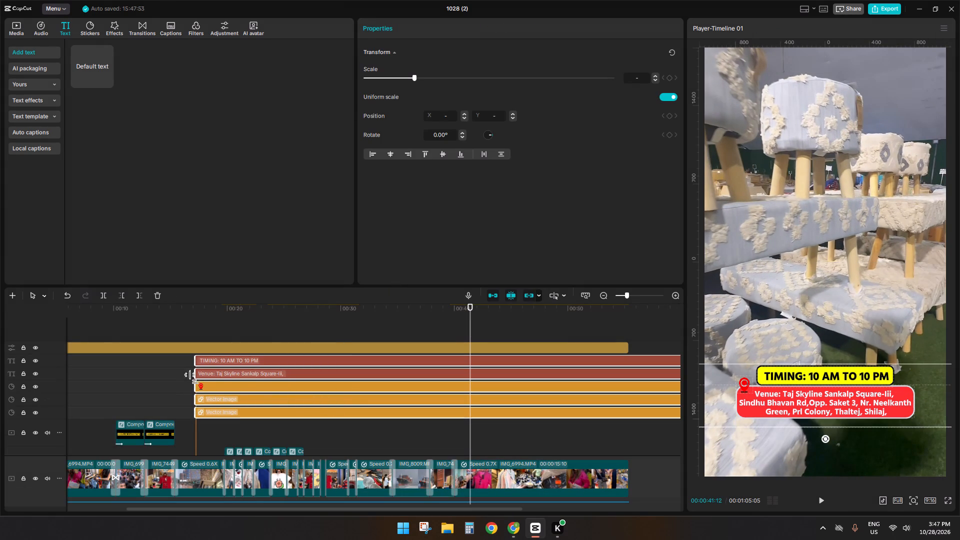
# Move the yellow box layer directly beneath the TIMING: 10 AM TO 10 PM text layer.
pyautogui.click(208, 362)
pyautogui.click(208, 362)
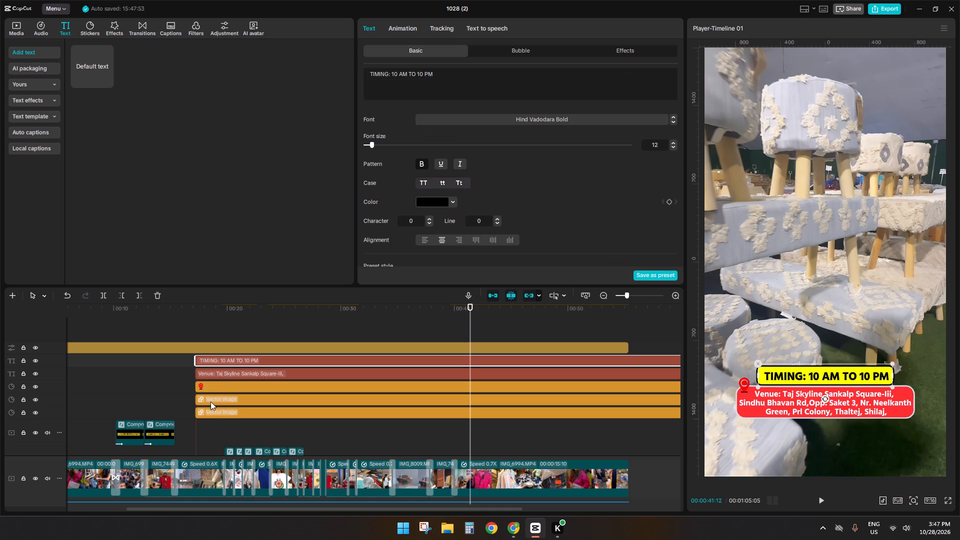
pyautogui.click(211, 410)
pyautogui.click(212, 397)
pyautogui.moveTo(212, 397); pyautogui.dragTo(212, 392)
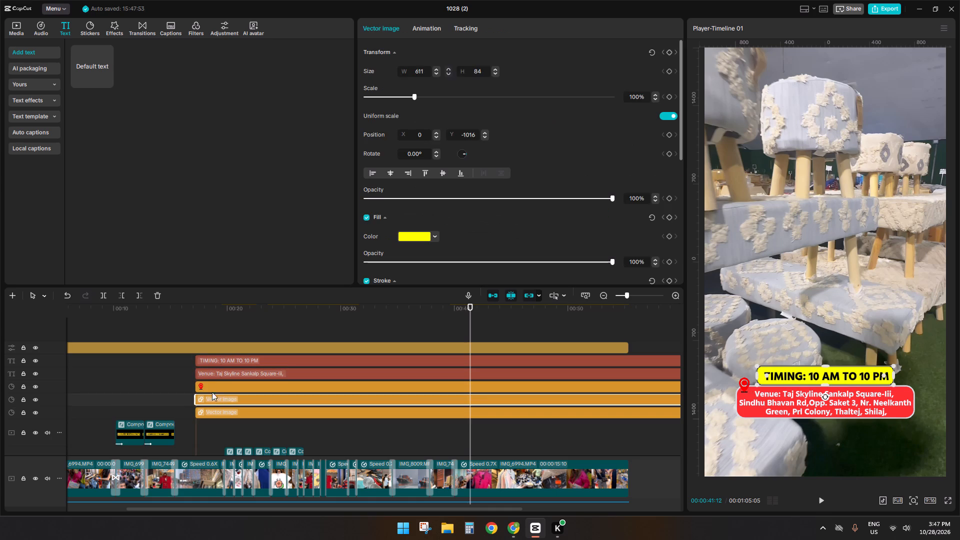
pyautogui.moveTo(212, 392); pyautogui.dragTo(212, 373)
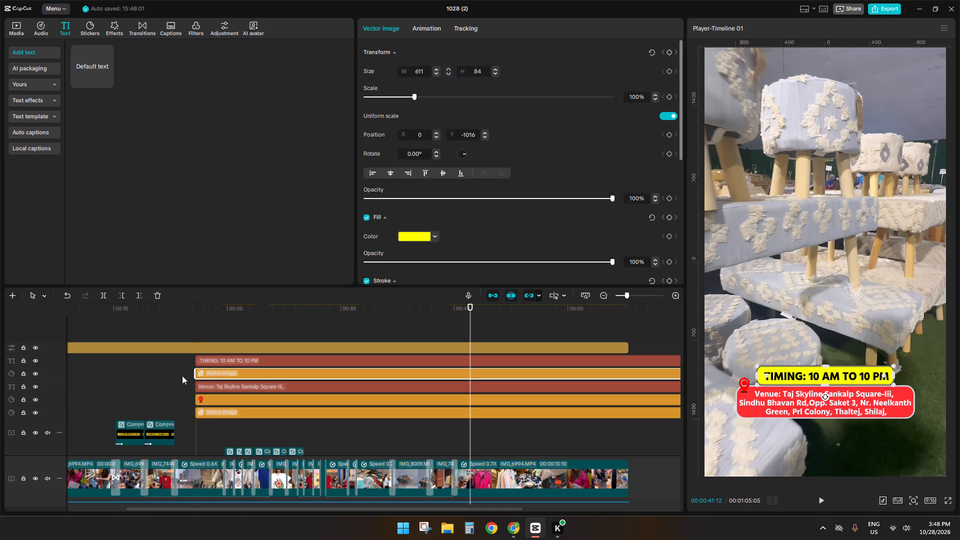
# Combine the venue text, location pin and red box into a compound clip and apply the Flip entrance animation.
pyautogui.moveTo(180, 383); pyautogui.dragTo(205, 415)
pyautogui.hotkey('alt', 'g')
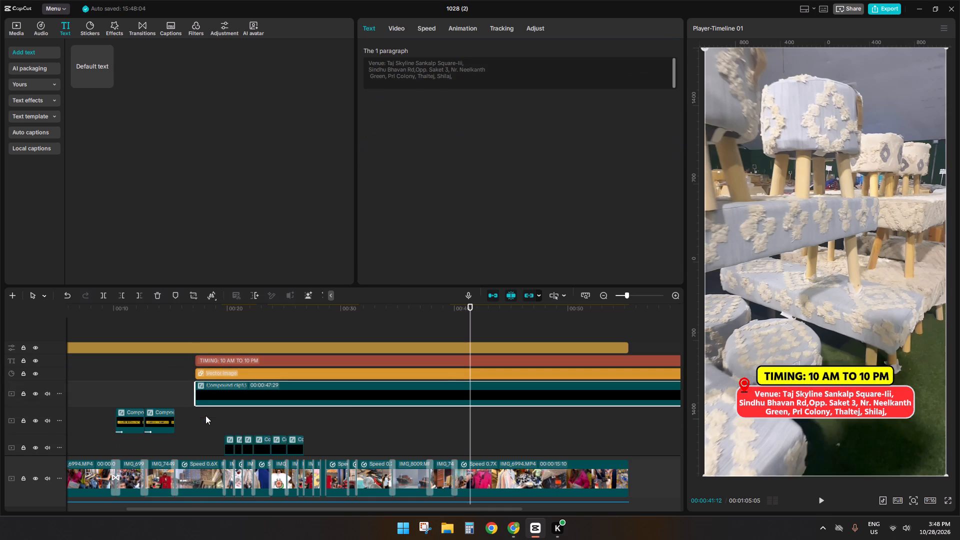
pyautogui.click(474, 26)
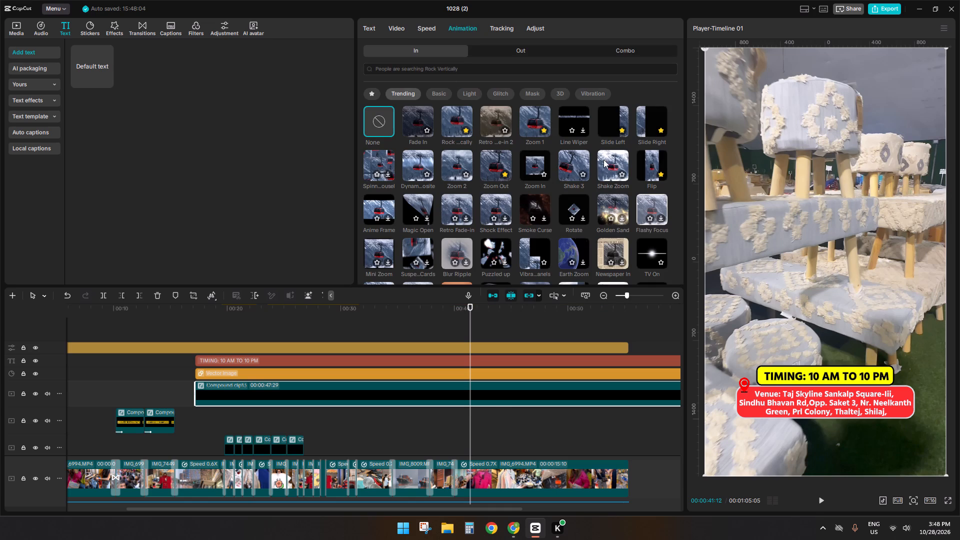
pyautogui.click(647, 165)
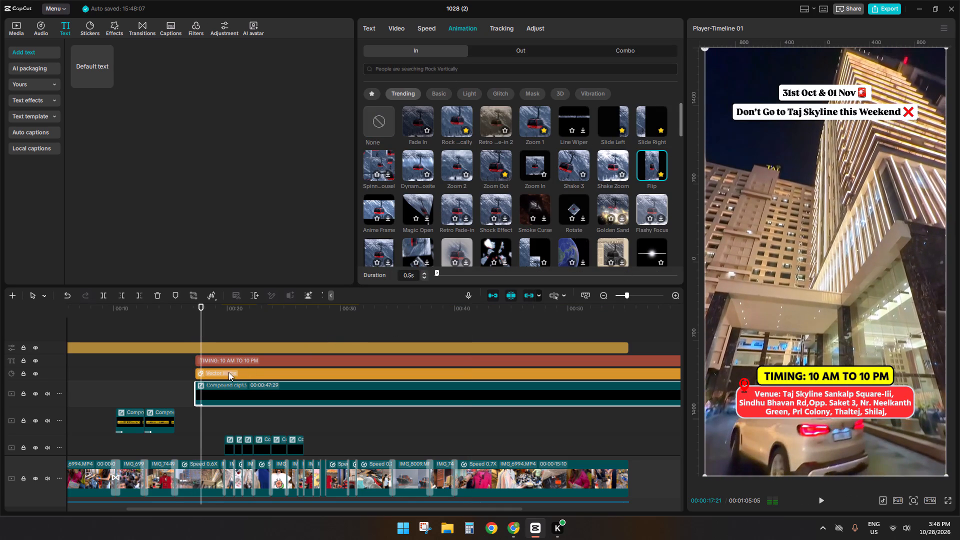
# Combine the TIMING text and its yellow box into a compound clip, move it centred near the top of the frame, and play it back.
pyautogui.moveTo(183, 359); pyautogui.dragTo(211, 373)
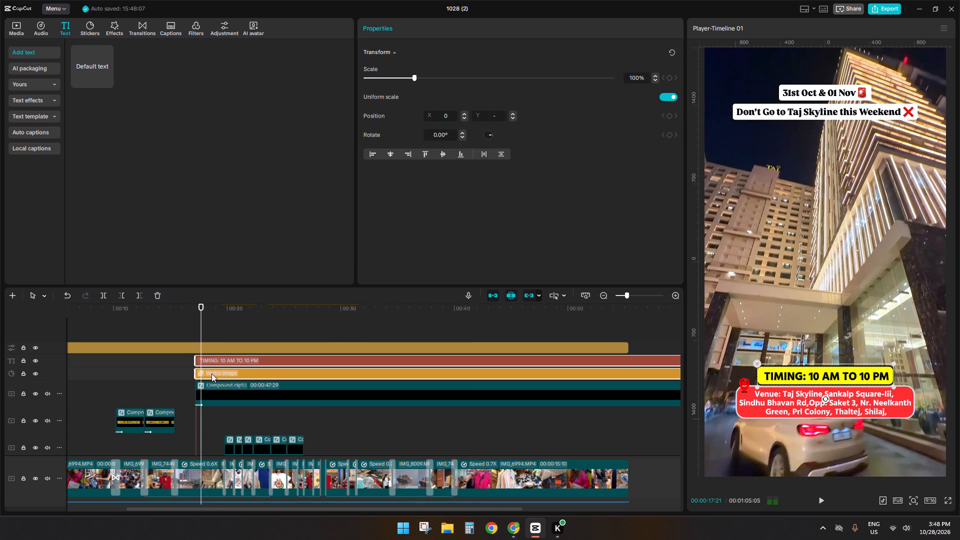
pyautogui.hotkey('alt', 'g')
pyautogui.moveTo(832, 378); pyautogui.dragTo(836, 97)
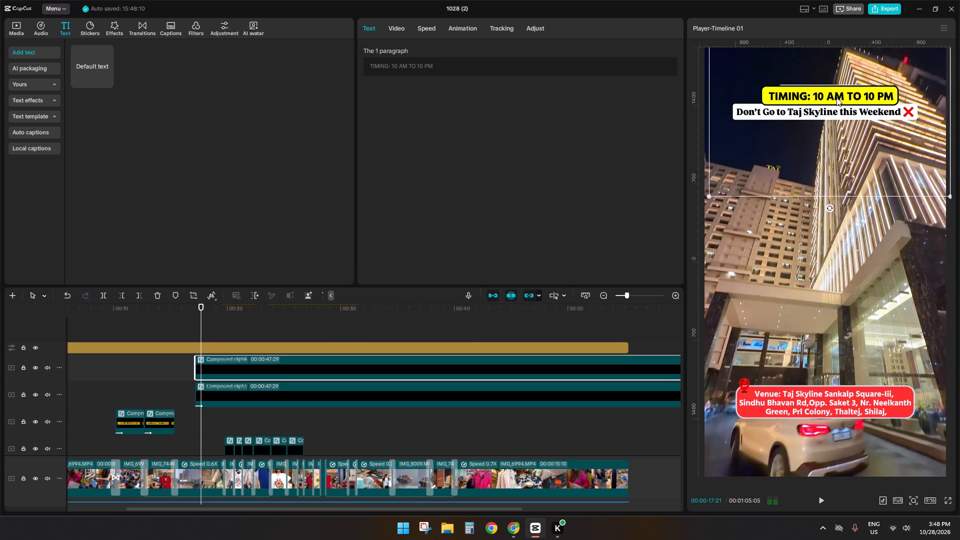
pyautogui.moveTo(836, 97); pyautogui.dragTo(833, 94)
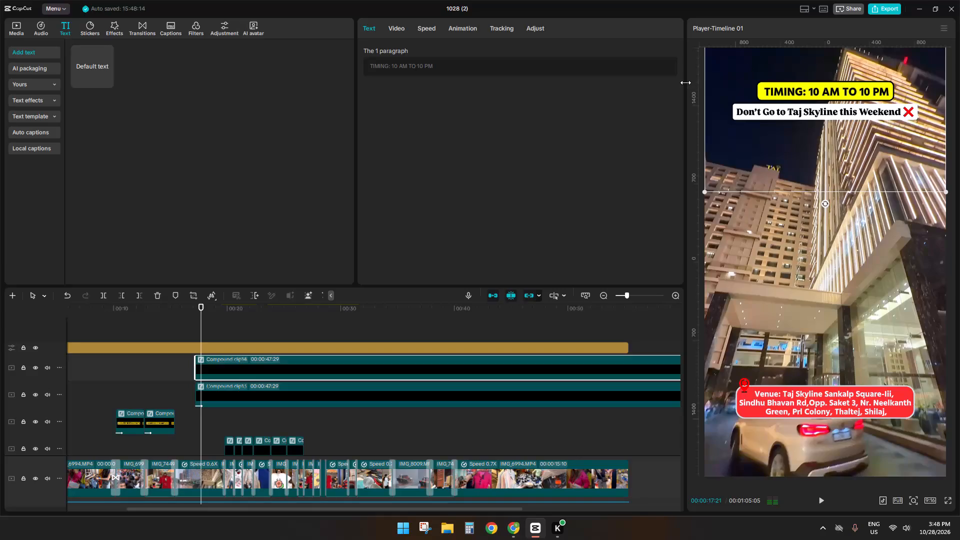
pyautogui.press('space')
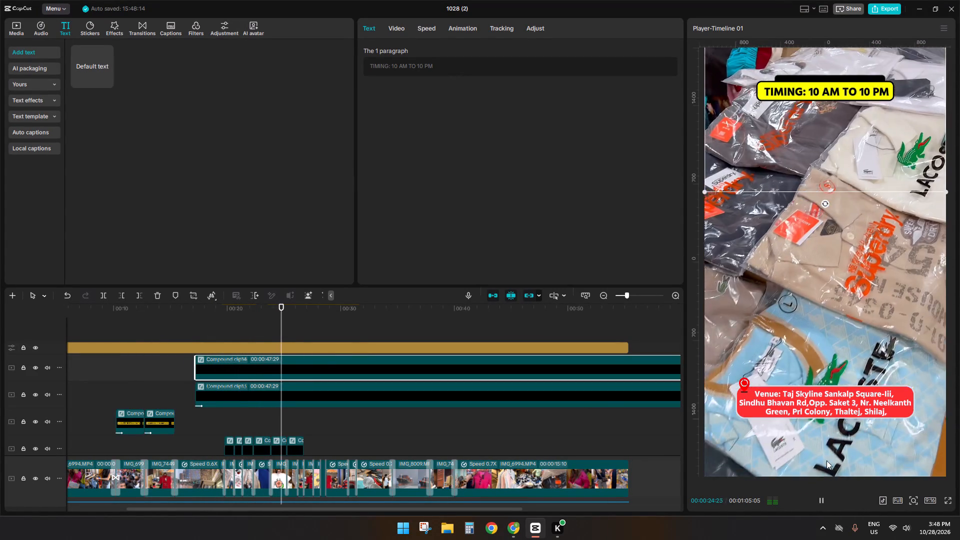
# Lower the red venue banner slightly near the bottom of the frame, keeping it horizontally centred.
pyautogui.press('space')
pyautogui.click(826, 460)
pyautogui.moveTo(823, 439); pyautogui.dragTo(828, 450)
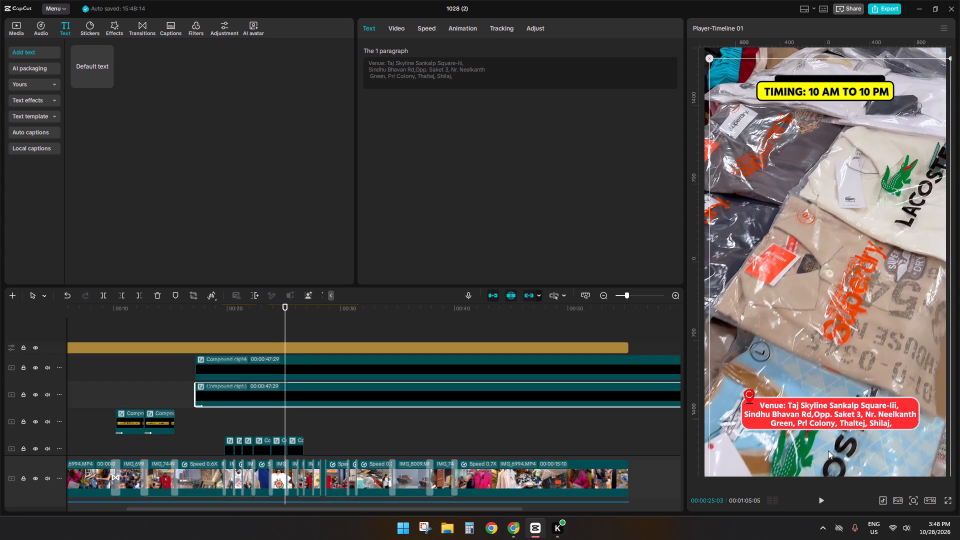
pyautogui.moveTo(828, 450); pyautogui.dragTo(824, 460)
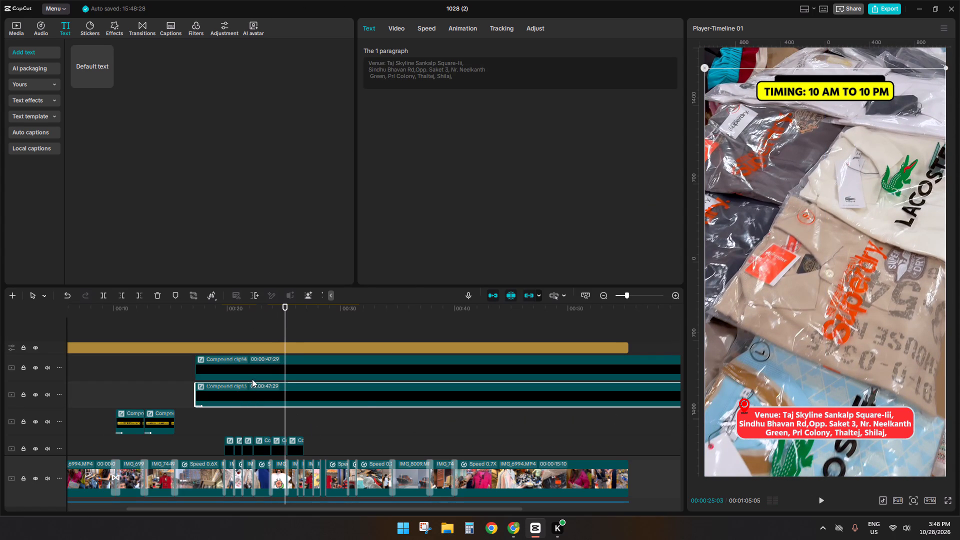
# Combine the six consecutive product title clips, including OVERSIZE T-SHIRTS and BRANDED GARMENTS, into one compound clip.
pyautogui.keyDown('ctrl'); pyautogui.scroll(6, 281, 422); pyautogui.keyUp('ctrl')
pyautogui.scroll(-4, 267, 428)
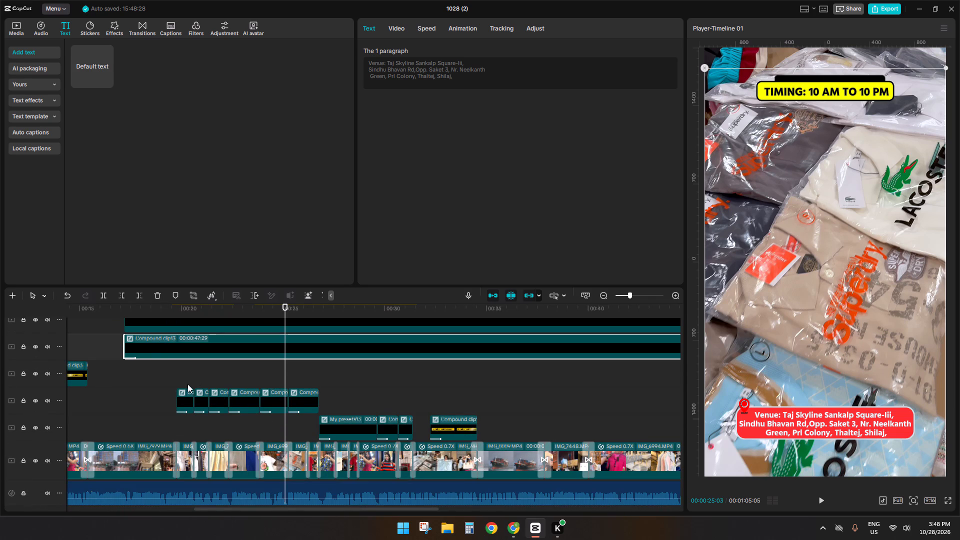
pyautogui.moveTo(181, 382); pyautogui.dragTo(317, 397)
pyautogui.hotkey('alt', 'g')
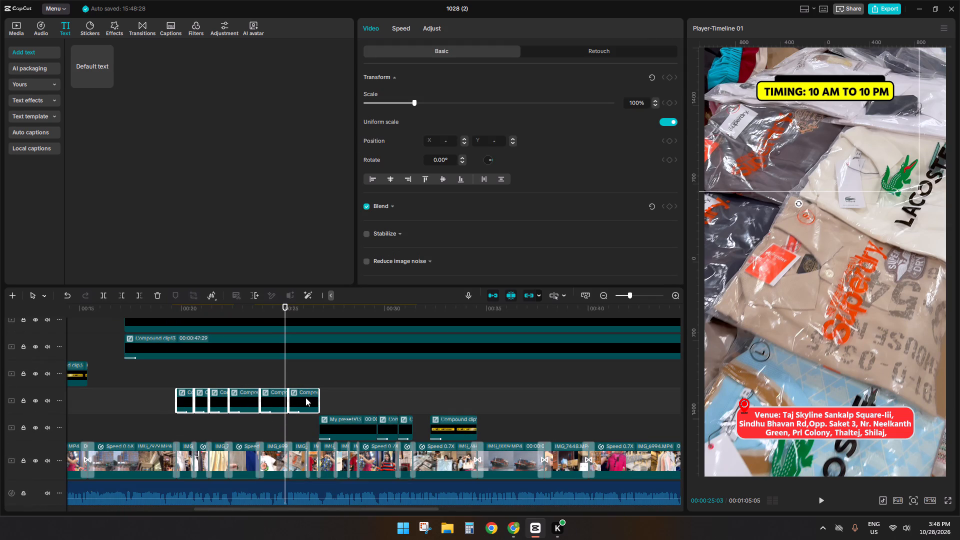
# Scale the combined product titles to 93%, centre them just below the TIMING banner at Y -142, and play them back.
pyautogui.moveTo(828, 131); pyautogui.dragTo(826, 152)
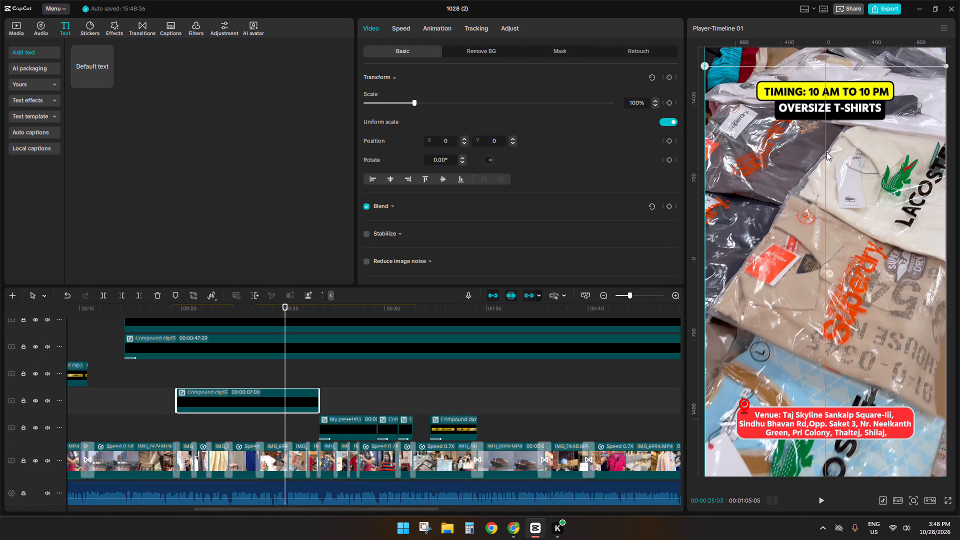
pyautogui.moveTo(826, 152); pyautogui.dragTo(828, 160)
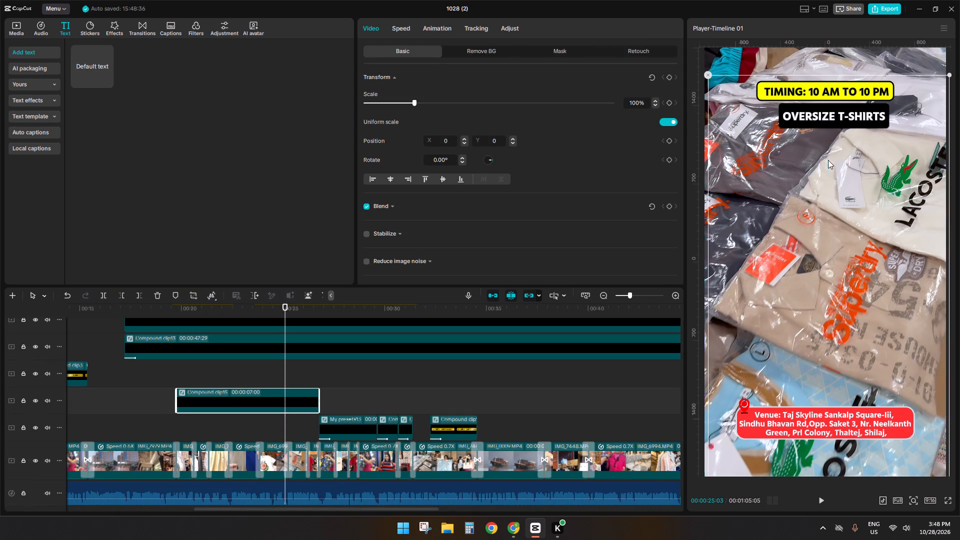
pyautogui.moveTo(828, 160); pyautogui.dragTo(826, 159)
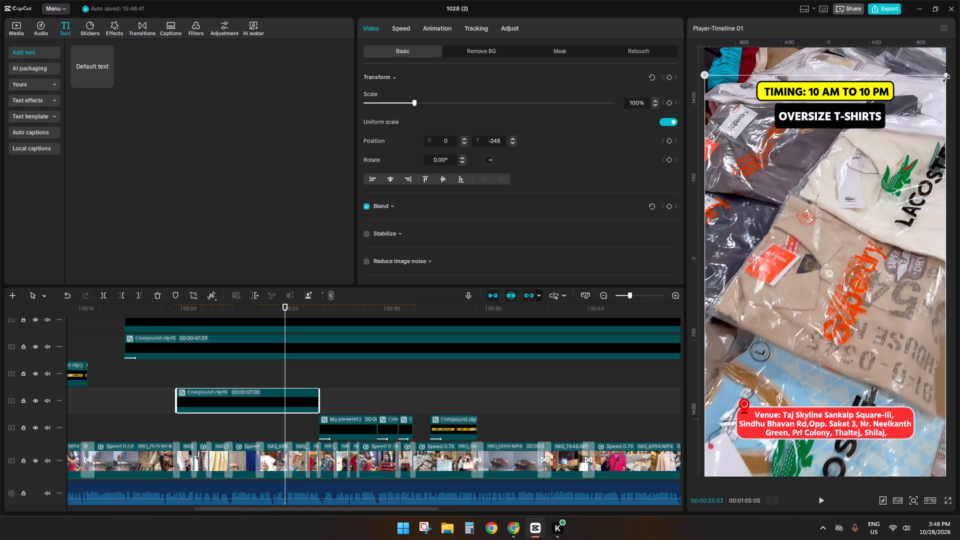
pyautogui.moveTo(944, 77); pyautogui.dragTo(916, 90)
pyautogui.moveTo(858, 147); pyautogui.dragTo(860, 135)
pyautogui.press('space')
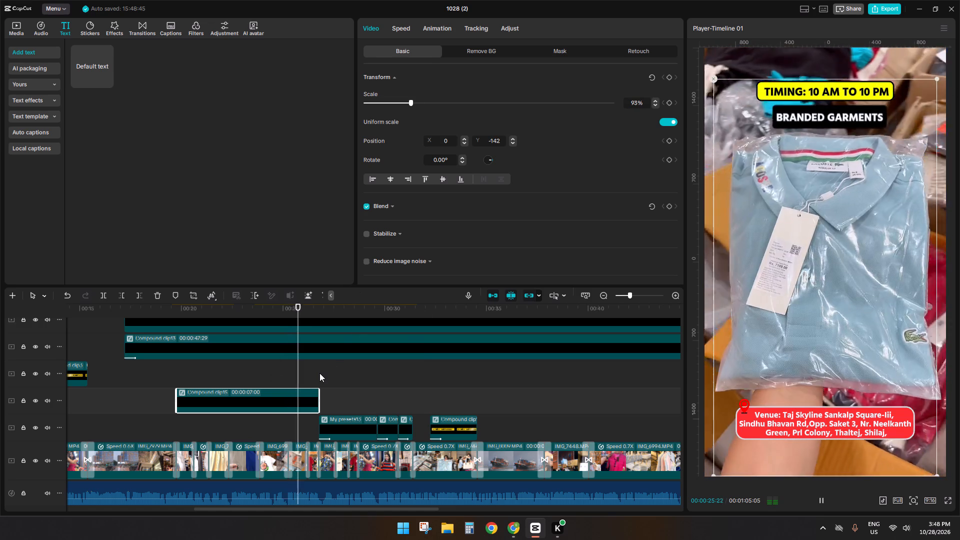
pyautogui.click(179, 374)
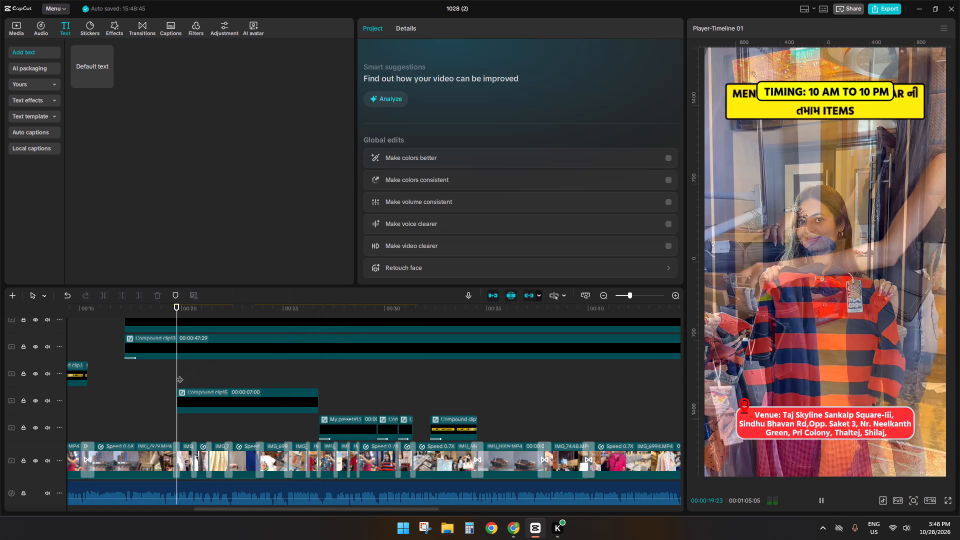
pyautogui.press('space')
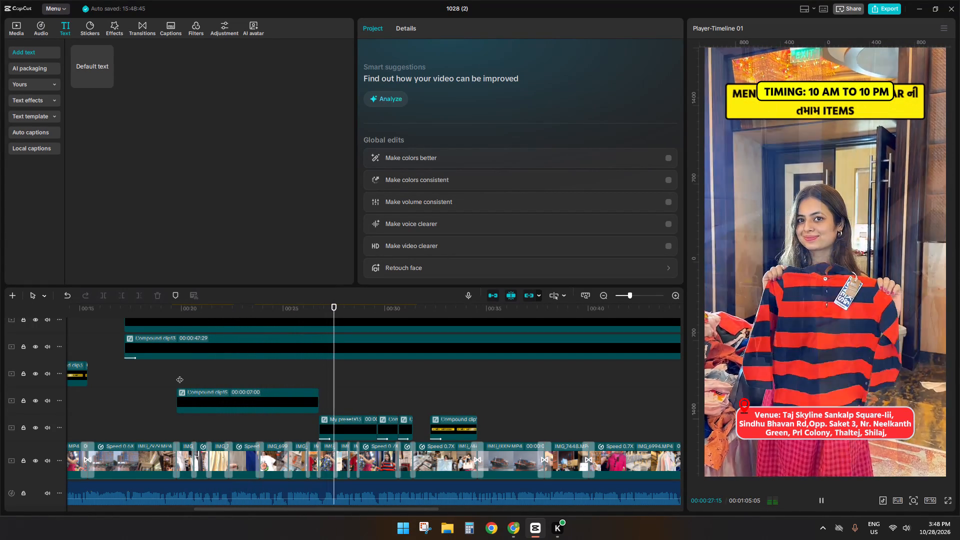
pyautogui.press('space')
# Move the yellow MEN'S, WOMEN'S and KIDS WEAR banner down so it sits centred just below the TIMING banner.
pyautogui.click(345, 425)
pyautogui.moveTo(847, 98); pyautogui.dragTo(843, 115)
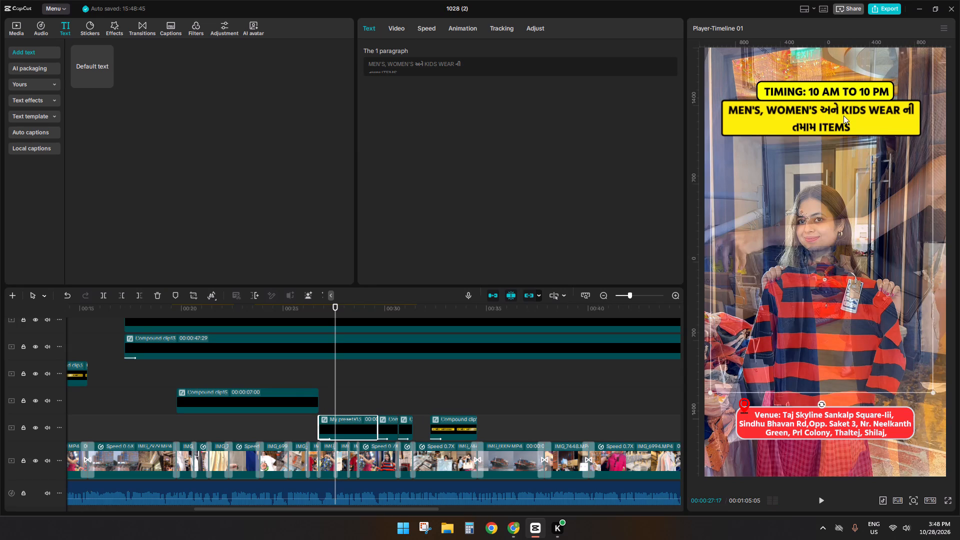
pyautogui.moveTo(843, 115); pyautogui.dragTo(846, 119)
pyautogui.press('space')
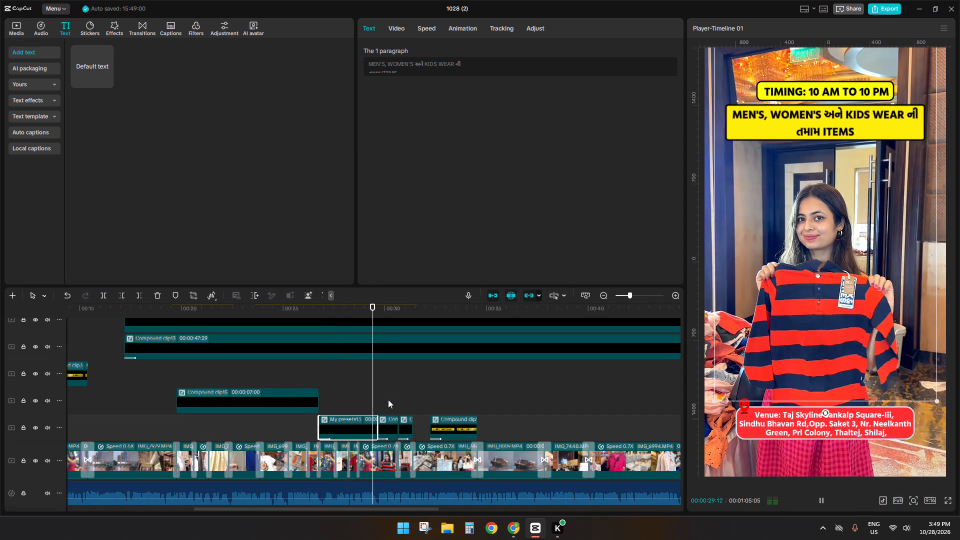
# Move the HOME DECOR title so it sits centred just below the TIMING banner.
pyautogui.click(388, 399)
pyautogui.press('space')
pyautogui.press('space')
pyautogui.click(380, 407)
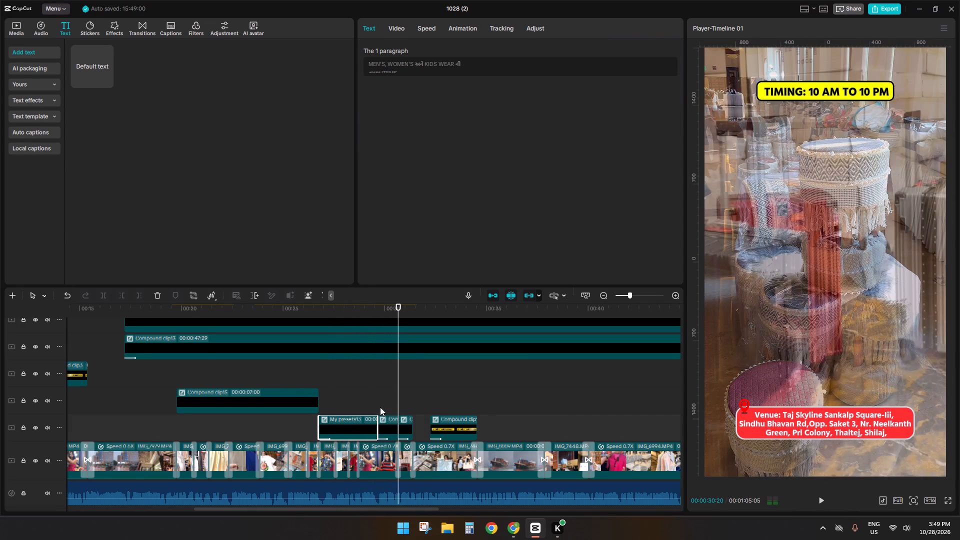
pyautogui.click(386, 407)
pyautogui.click(388, 425)
pyautogui.moveTo(867, 140); pyautogui.dragTo(867, 175)
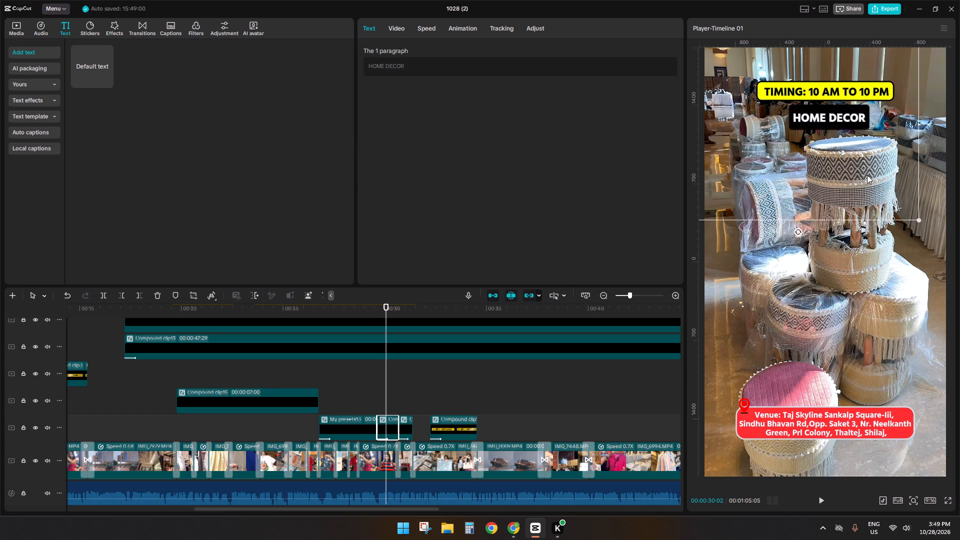
pyautogui.moveTo(867, 175); pyautogui.dragTo(854, 171)
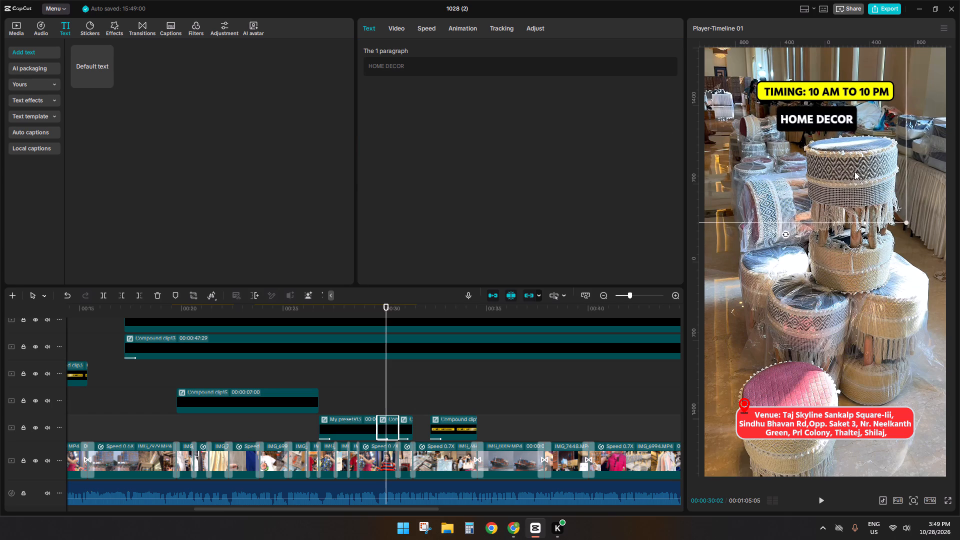
pyautogui.moveTo(854, 171); pyautogui.dragTo(862, 170)
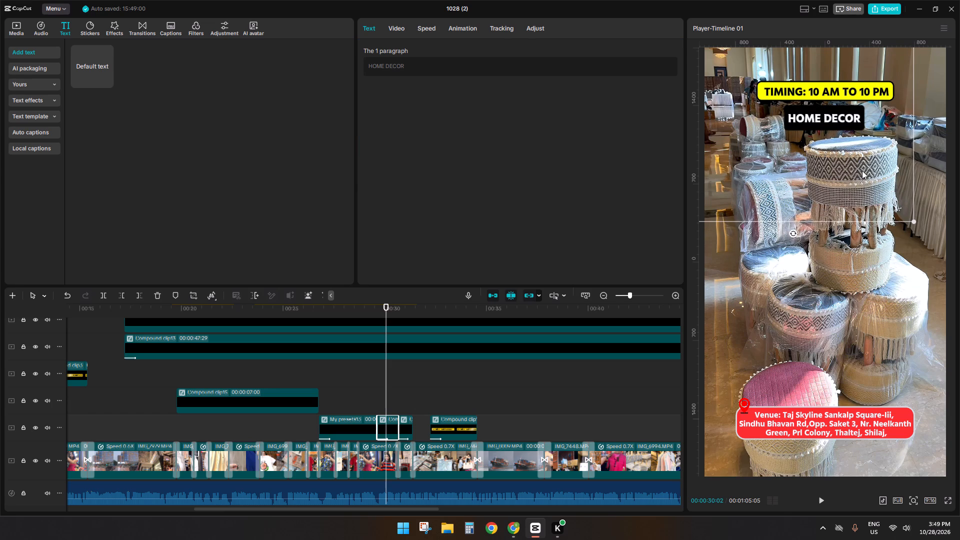
pyautogui.moveTo(862, 170); pyautogui.dragTo(863, 168)
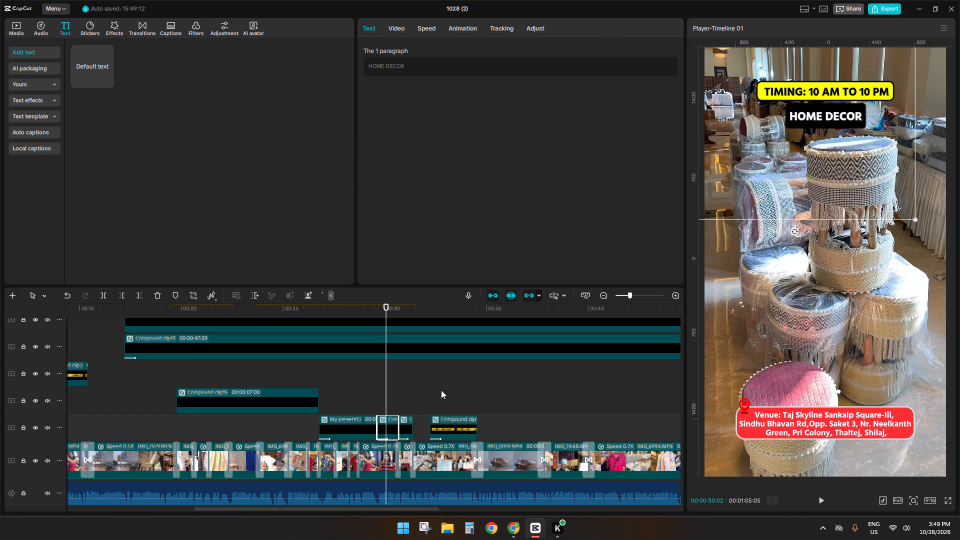
# Move the TROLLEY BAG title down so it sits centred just below the TIMING banner.
pyautogui.click(408, 405)
pyautogui.click(406, 427)
pyautogui.moveTo(820, 98); pyautogui.dragTo(823, 126)
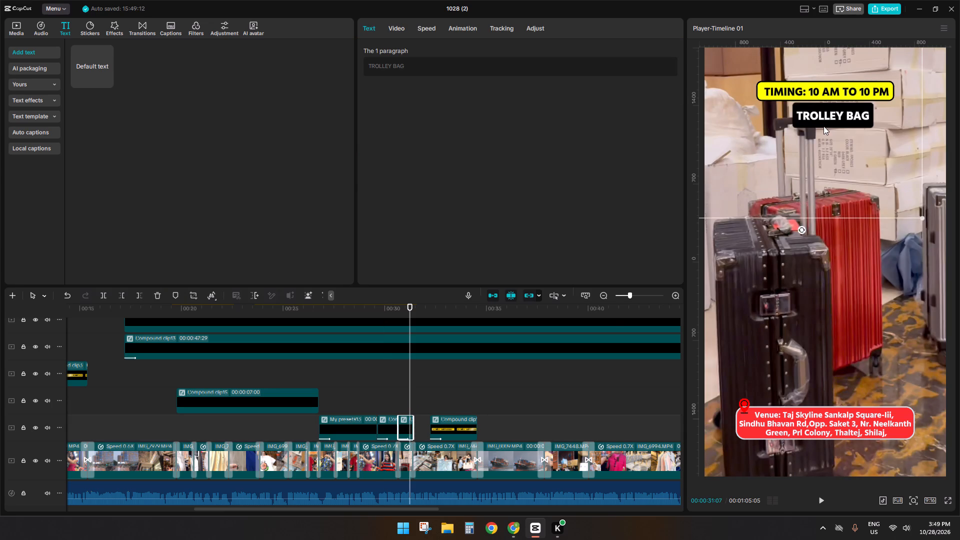
pyautogui.moveTo(823, 126); pyautogui.dragTo(821, 127)
pyautogui.click(821, 127)
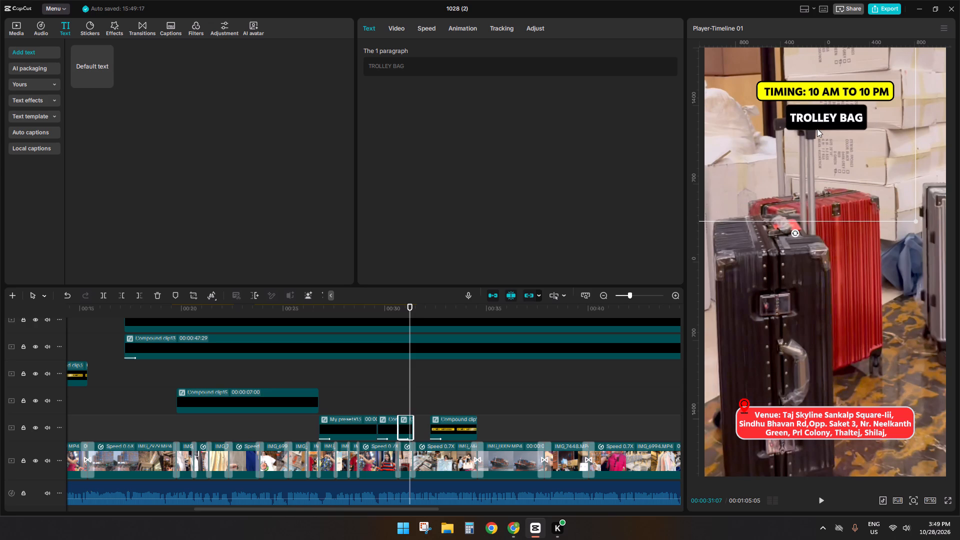
# Shrink the yellow 80% DISCOUNT banner and place it centred just below the TIMING banner.
pyautogui.press('space')
pyautogui.click(456, 422)
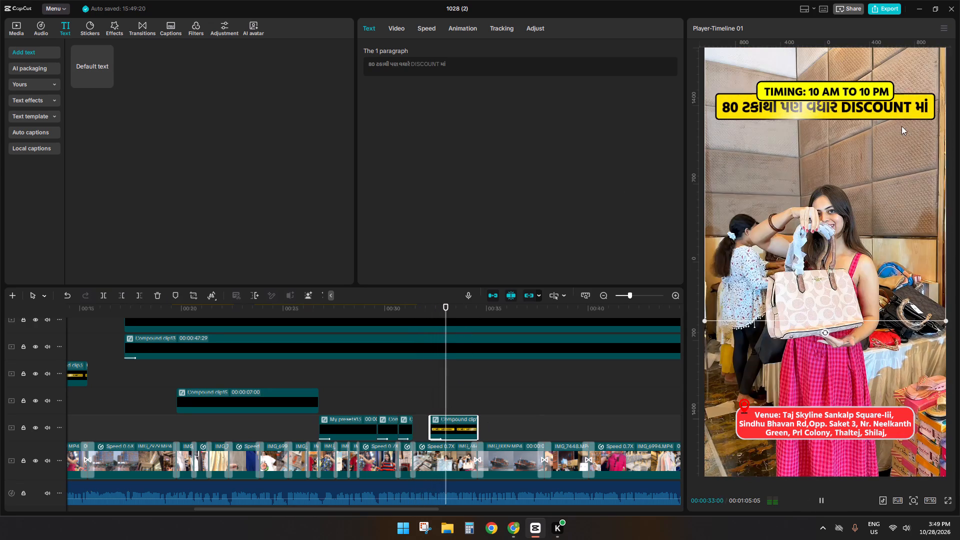
pyautogui.press('space')
pyautogui.moveTo(705, 321); pyautogui.dragTo(799, 275)
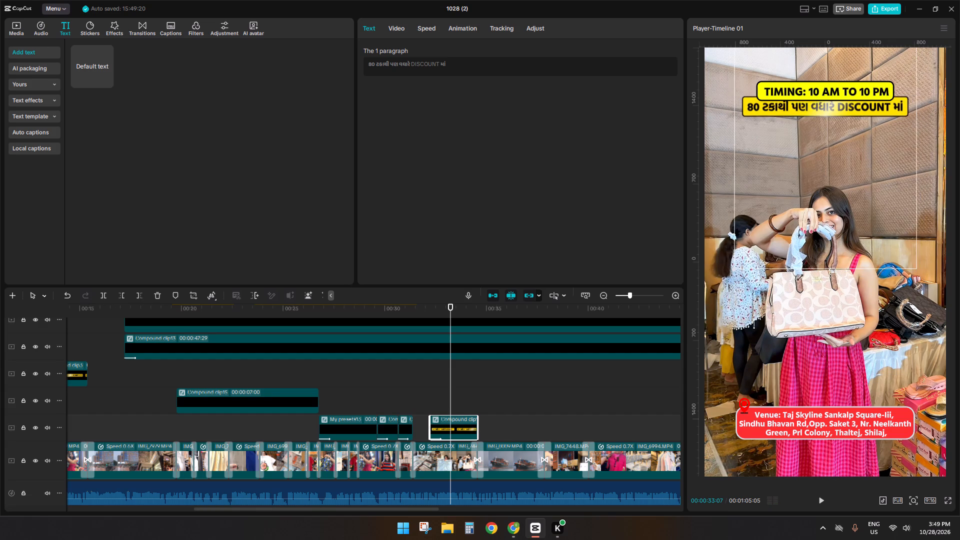
pyautogui.moveTo(799, 275); pyautogui.dragTo(813, 270)
pyautogui.moveTo(842, 184); pyautogui.dragTo(844, 193)
pyautogui.press('space')
pyautogui.press('space')
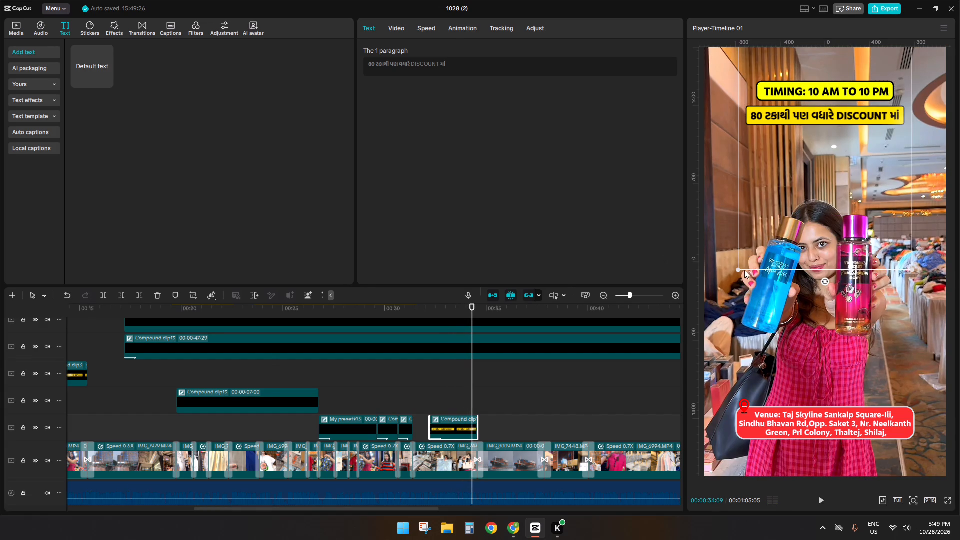
pyautogui.moveTo(741, 269); pyautogui.dragTo(715, 279)
pyautogui.click(837, 174)
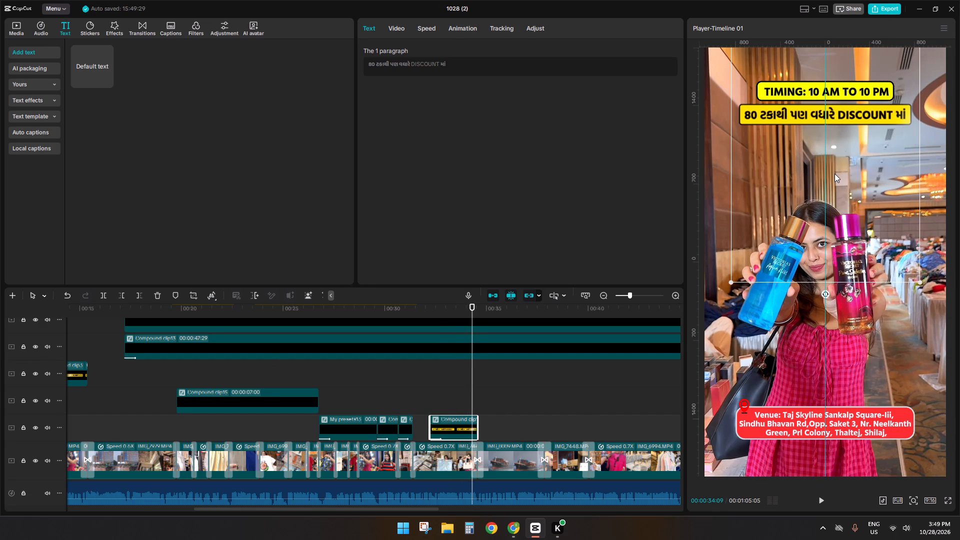
# Play the video onward from the discount banner to locate where the next voiceover title belongs.
pyautogui.press('space')
pyautogui.keyDown('ctrl'); pyautogui.scroll(-4, 458, 455); pyautogui.keyUp('ctrl')
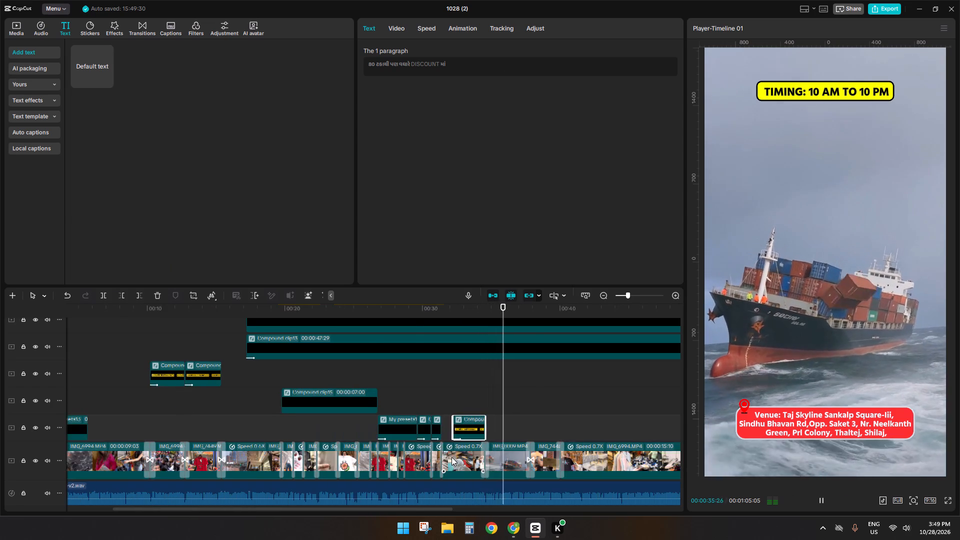
pyautogui.keyDown('ctrl'); pyautogui.scroll(-8, 450, 455); pyautogui.keyUp('ctrl')
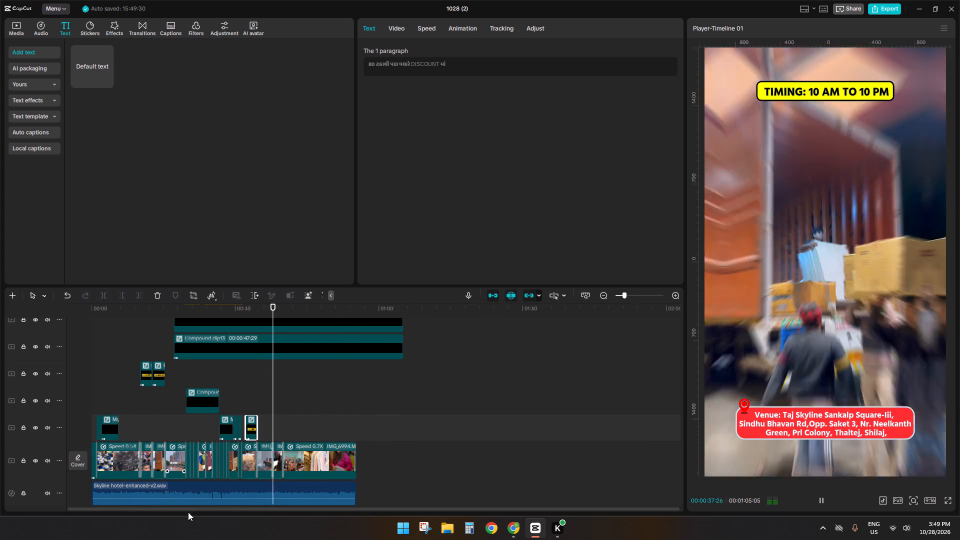
pyautogui.keyDown('ctrl'); pyautogui.scroll(4, 355, 414); pyautogui.keyUp('ctrl')
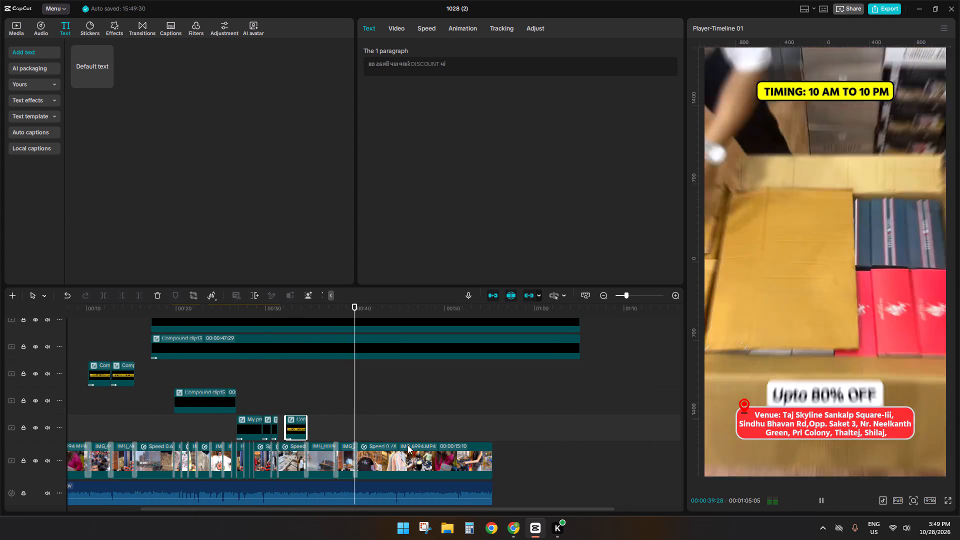
pyautogui.keyDown('ctrl'); pyautogui.scroll(8, 407, 445); pyautogui.keyUp('ctrl')
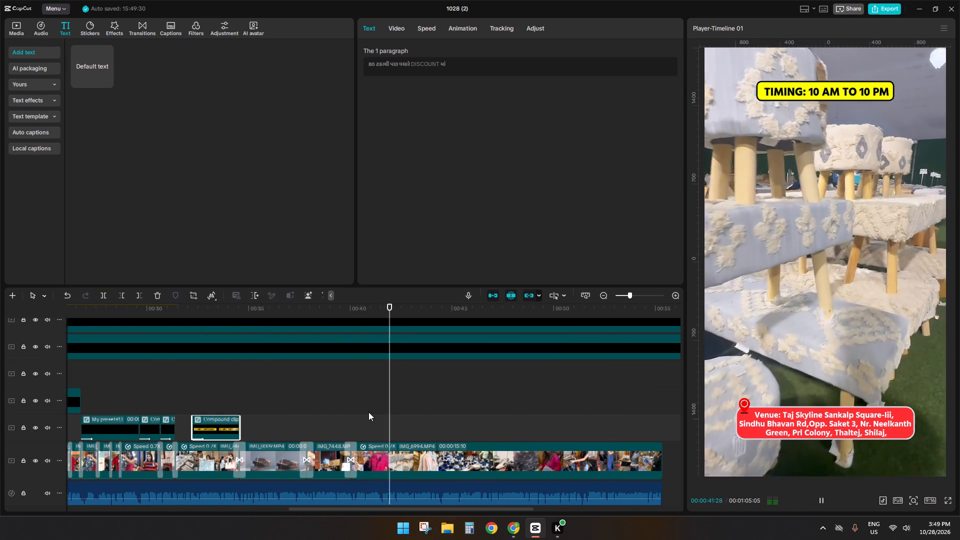
pyautogui.click(362, 410)
pyautogui.press('space')
pyautogui.press('space')
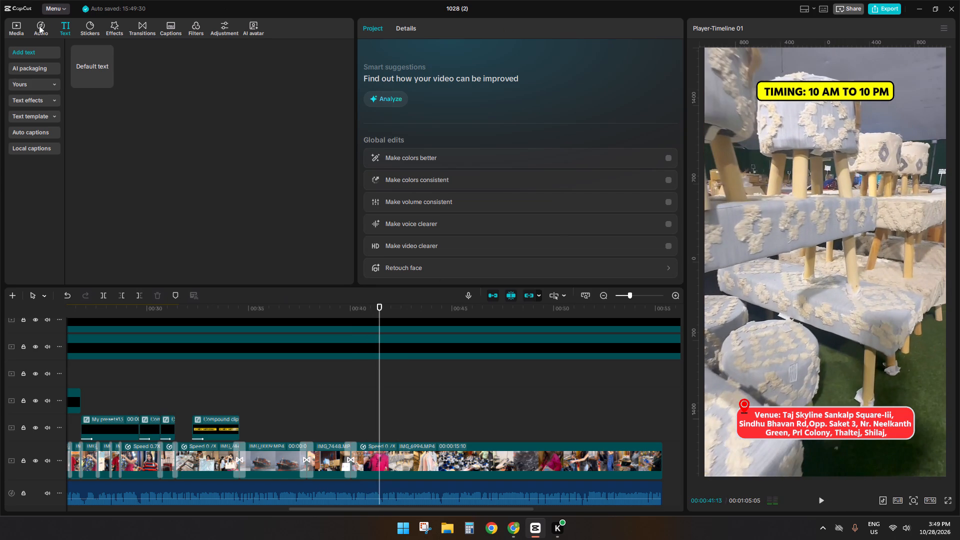
pyautogui.press('space')
pyautogui.press('space')
# Add the favourite SHOW text template at about 00:00:41:20 and trim its end to 00:00:44:12.
pyautogui.click(26, 81)
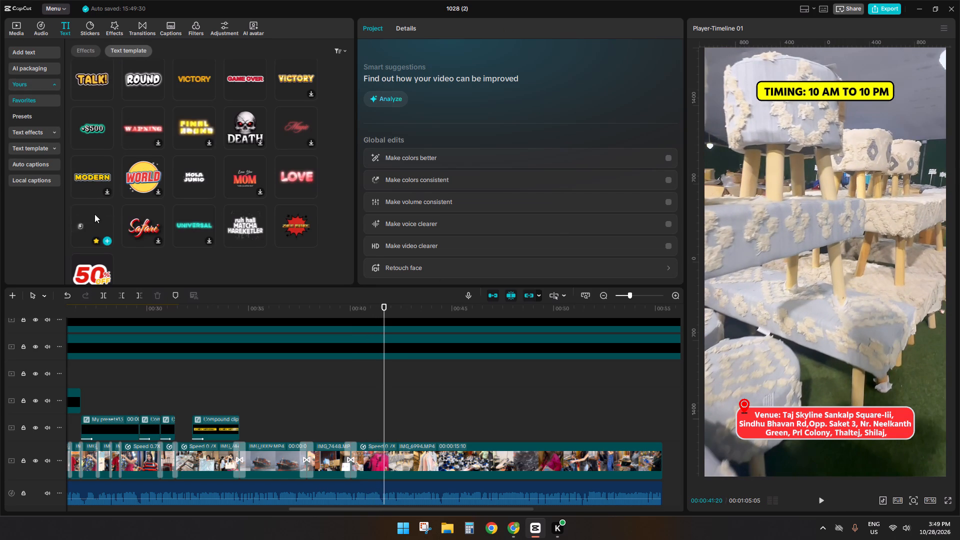
pyautogui.moveTo(94, 214); pyautogui.dragTo(384, 423)
pyautogui.press('space')
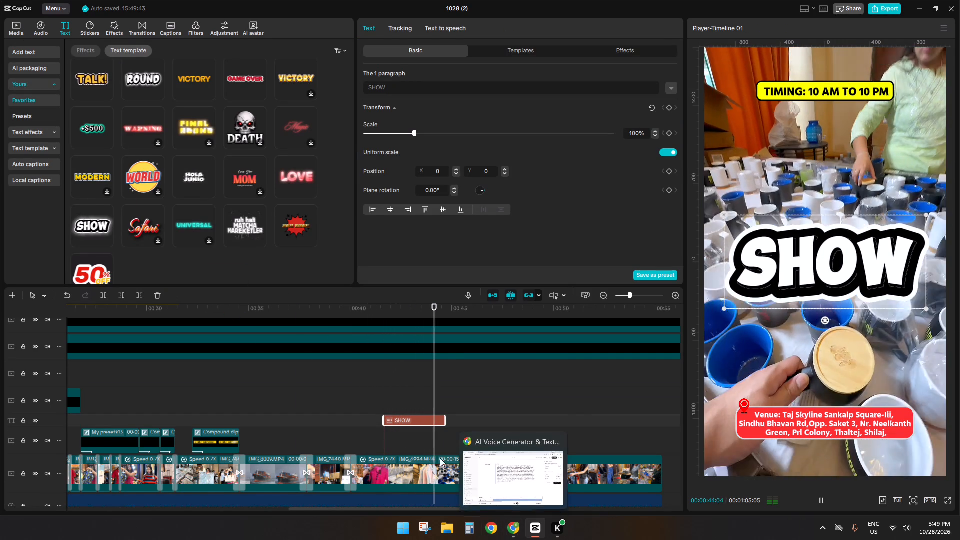
pyautogui.press('space')
pyautogui.moveTo(446, 418); pyautogui.dragTo(438, 423)
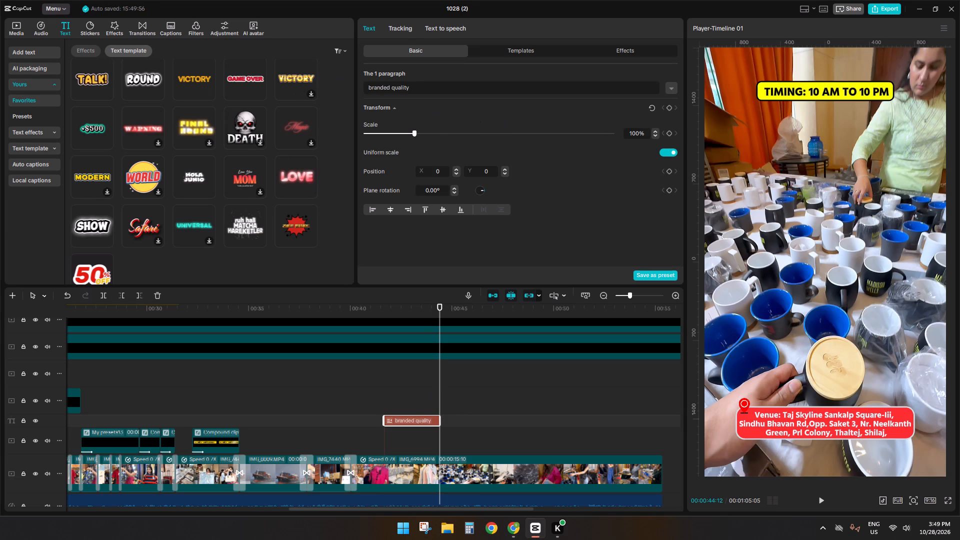
# Scale the "branded quality" title to 23% and turn it into a compound clip.
pyautogui.click(412, 407)
pyautogui.click(412, 419)
pyautogui.moveTo(416, 133); pyautogui.dragTo(397, 134)
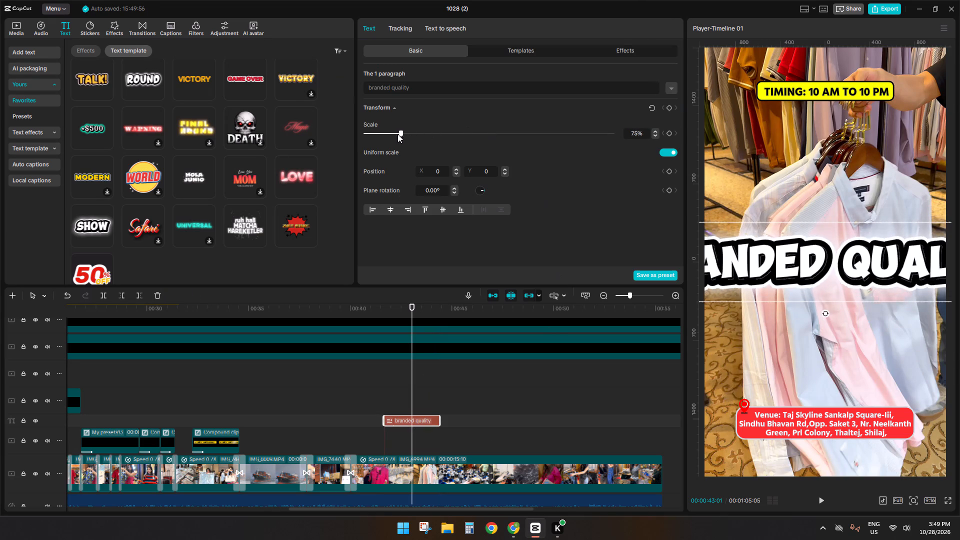
pyautogui.moveTo(397, 134); pyautogui.dragTo(378, 133)
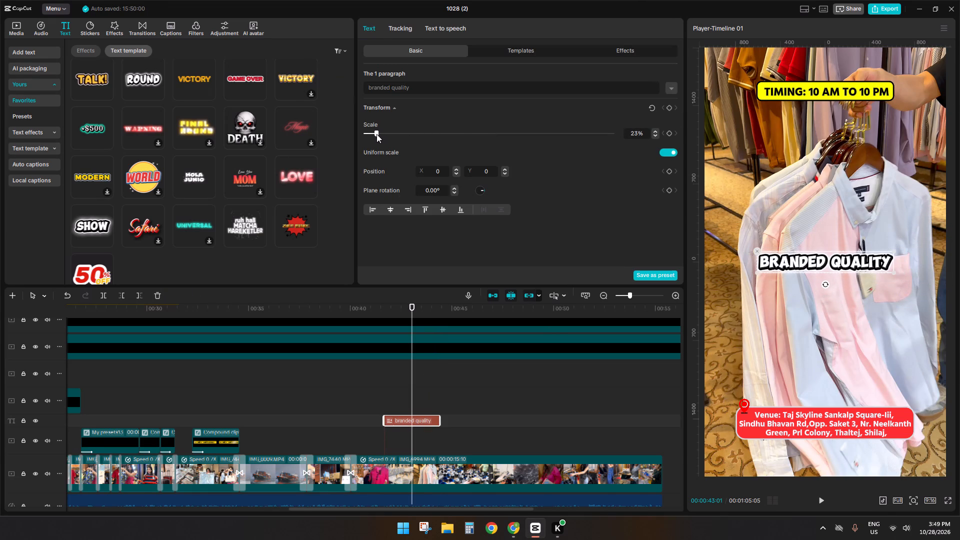
pyautogui.hotkey('alt', 'g')
# Place the BRANDED QUALITY title centred horizontally, just below the yellow TIMING banner.
pyautogui.moveTo(791, 262); pyautogui.dragTo(795, 119)
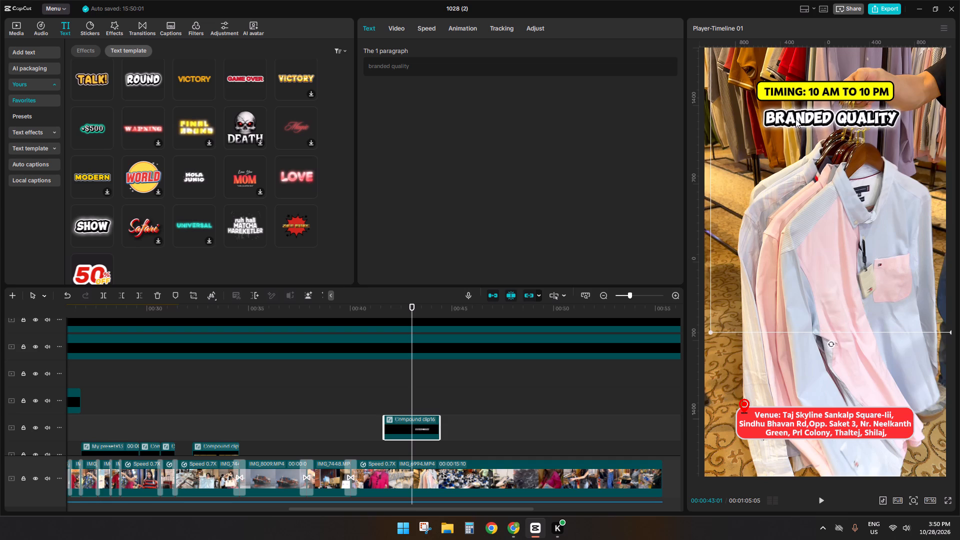
pyautogui.moveTo(795, 119); pyautogui.dragTo(785, 360)
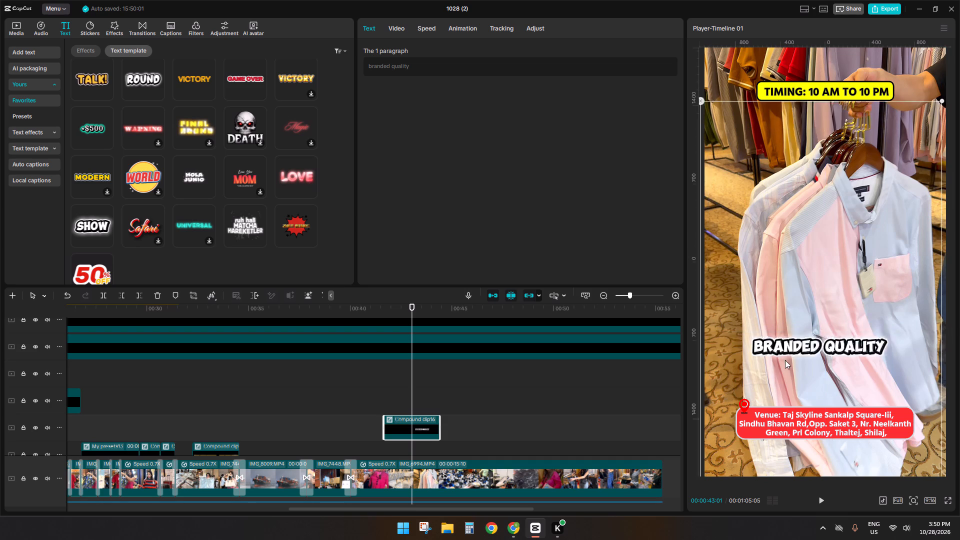
pyautogui.moveTo(785, 360); pyautogui.dragTo(784, 200)
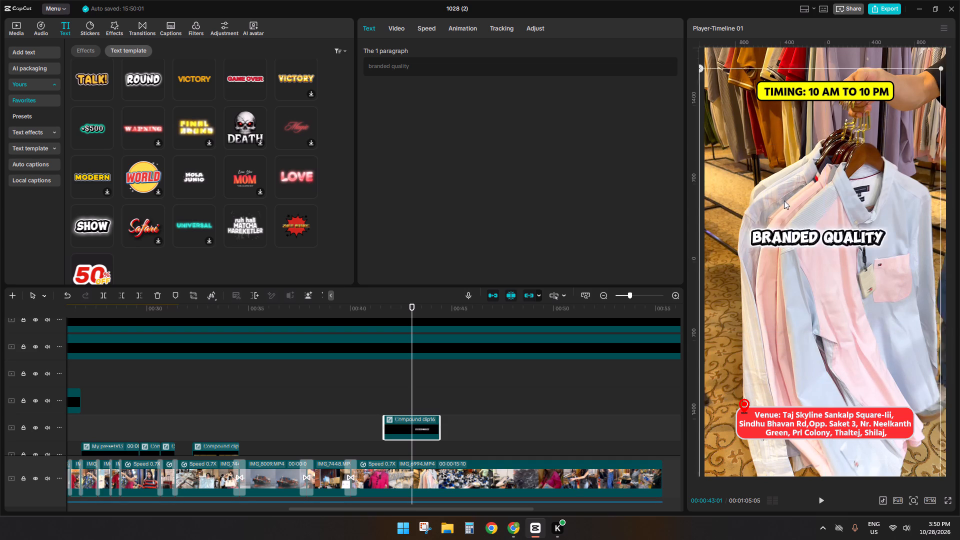
pyautogui.moveTo(784, 200); pyautogui.dragTo(790, 114)
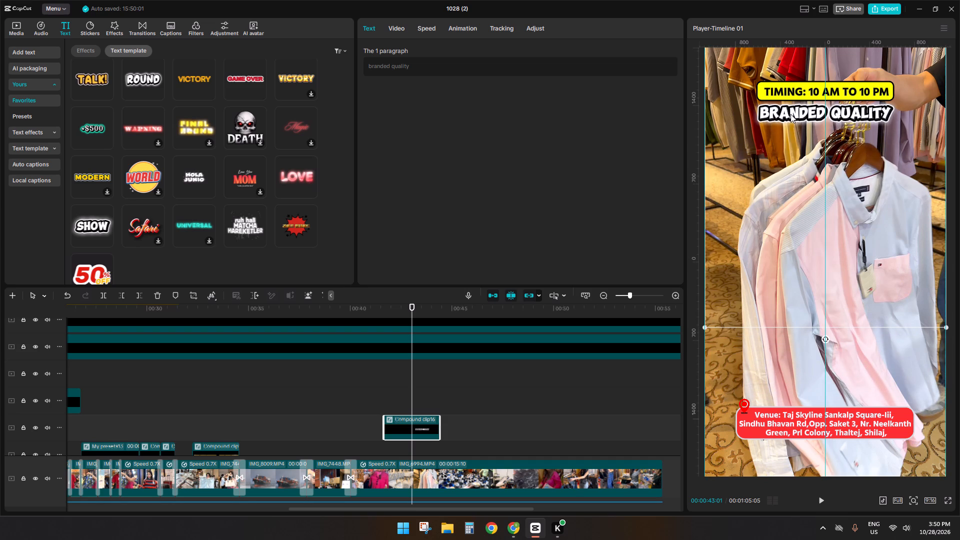
pyautogui.moveTo(790, 114); pyautogui.dragTo(790, 115)
# Play on past the BRANDED QUALITY title and add My presets25 above the main video at about 00:00:48:14.
pyautogui.press('space')
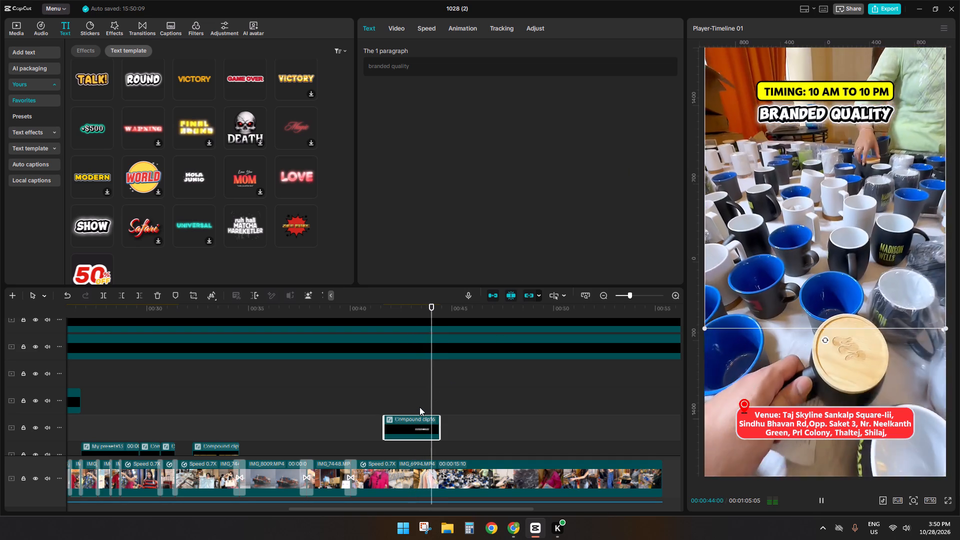
pyautogui.press('space')
pyautogui.press('space')
pyautogui.keyDown('ctrl'); pyautogui.scroll(-6, 435, 426); pyautogui.keyUp('ctrl')
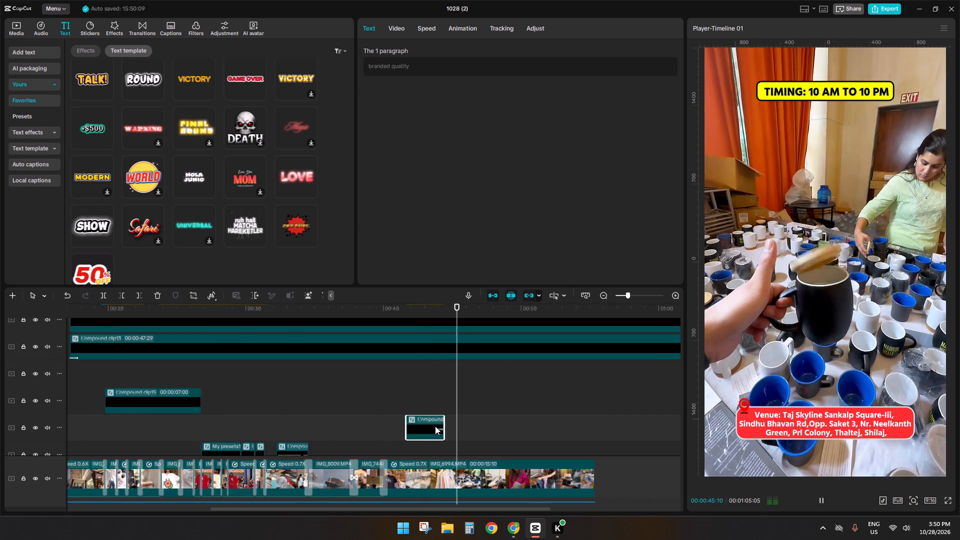
pyautogui.keyDown('ctrl'); pyautogui.scroll(-2, 435, 426); pyautogui.keyUp('ctrl')
pyautogui.scroll(-8, 493, 438)
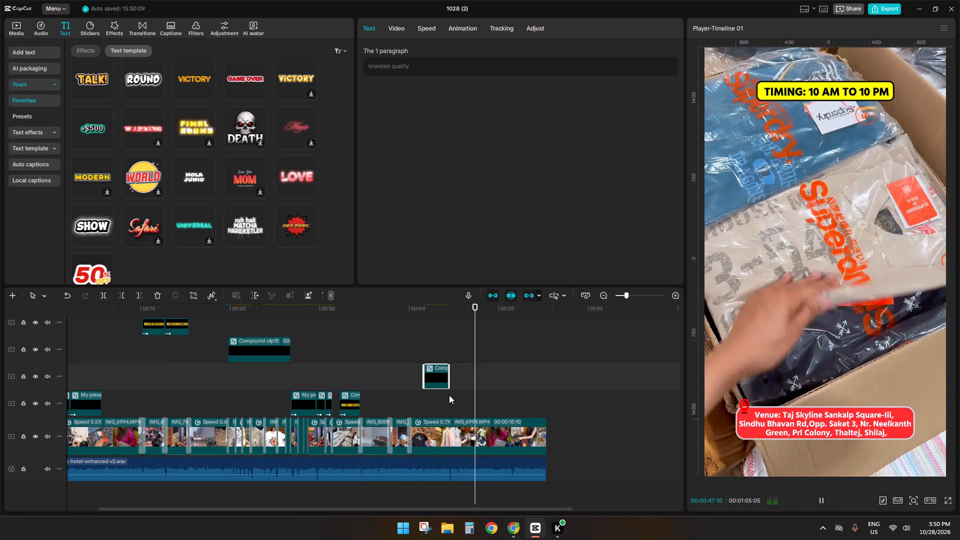
pyautogui.press('space')
pyautogui.click(15, 32)
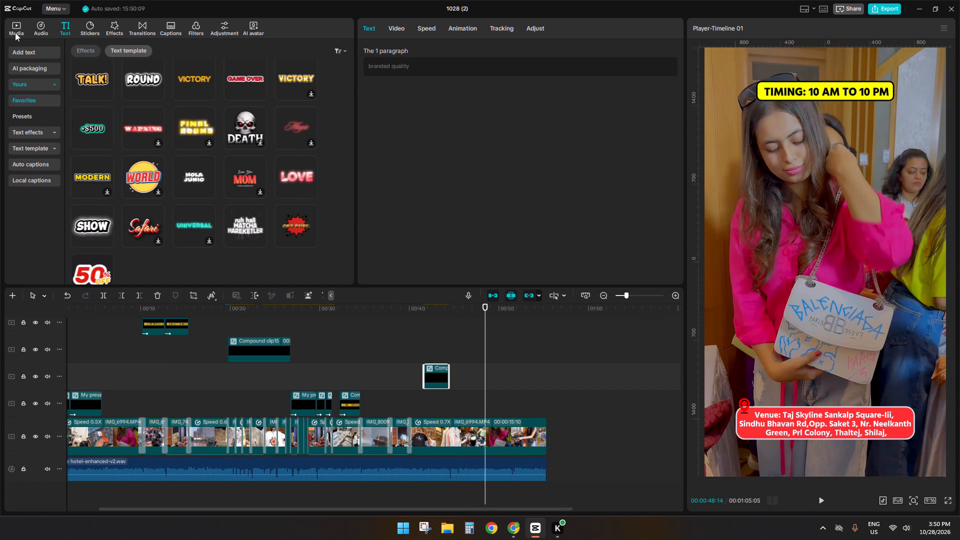
pyautogui.scroll(-4, 132, 174)
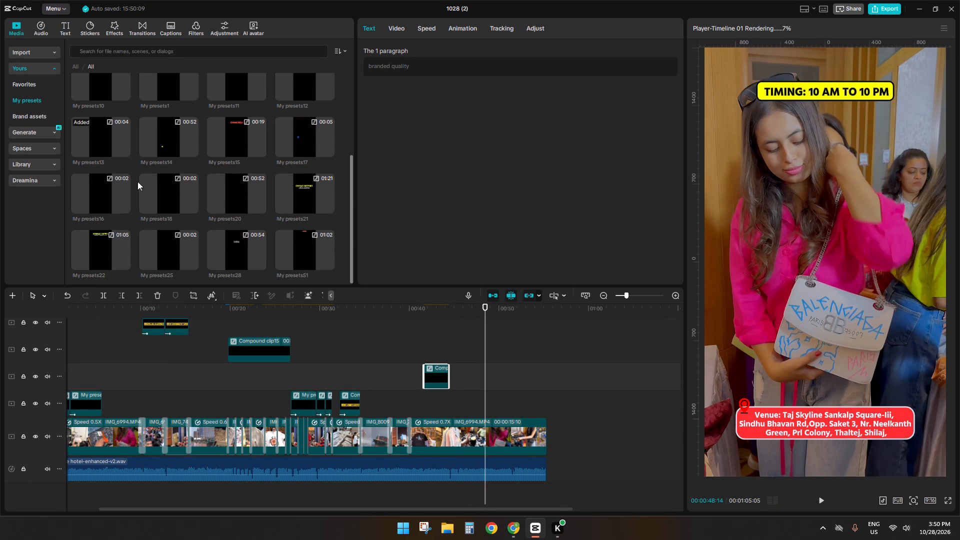
pyautogui.scroll(-2, 172, 206)
pyautogui.moveTo(168, 242); pyautogui.dragTo(483, 401)
# Play the video onward from the newly added preset to review the remaining shots.
pyautogui.press('space')
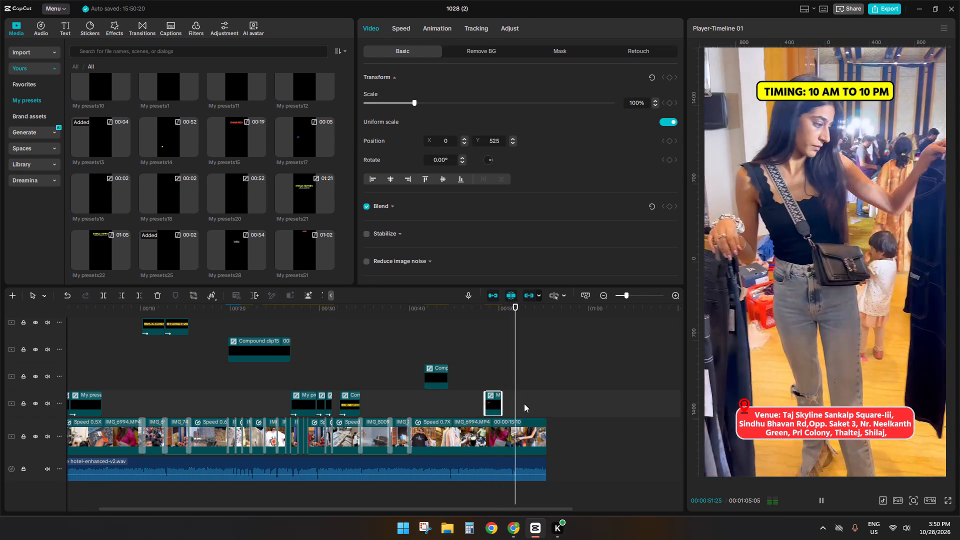
pyautogui.press('space')
pyautogui.press('space')
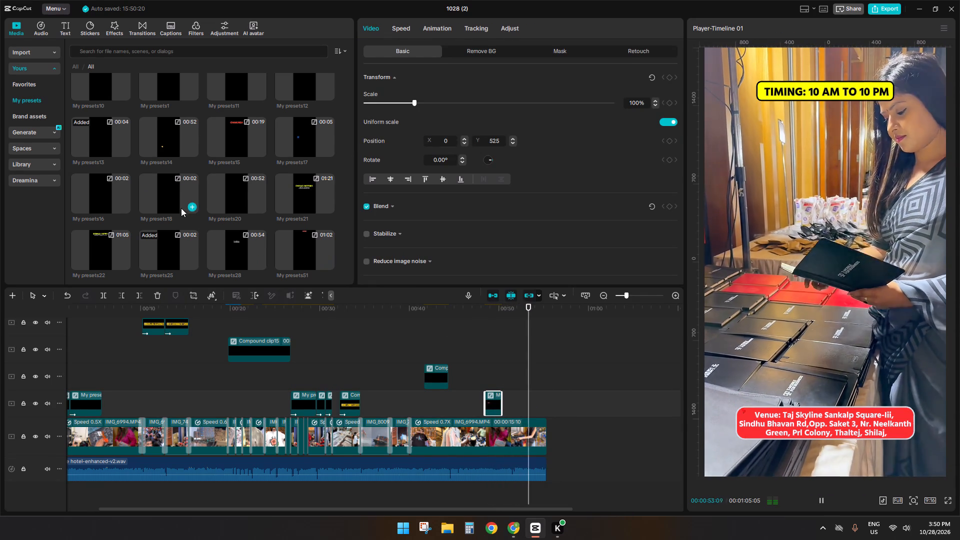
pyautogui.press('space')
pyautogui.moveTo(165, 197); pyautogui.dragTo(203, 206)
pyautogui.press('space')
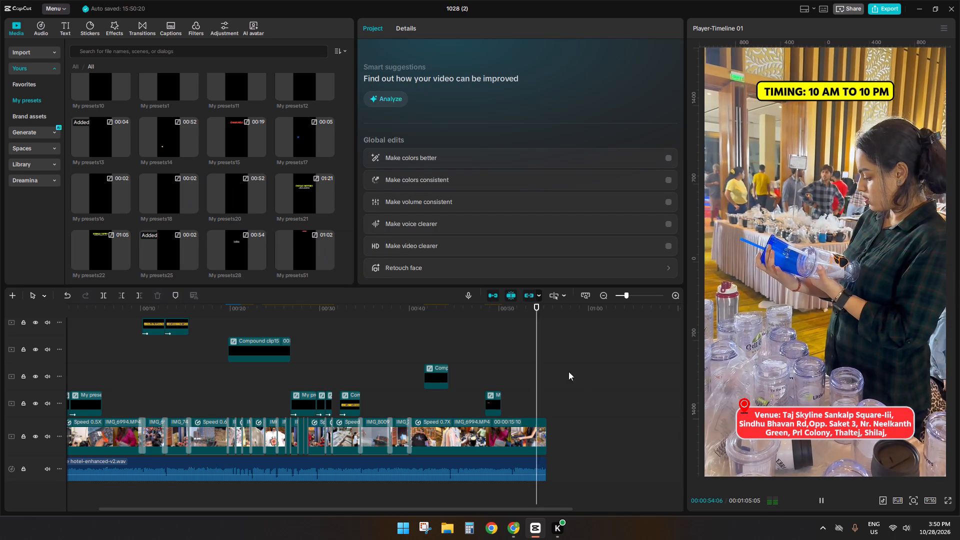
# Cut the adjustment layer and the TIMING and Venue banner clips at the main video's end, 00:00:55:11, and delete the excess.
pyautogui.keyDown('ctrl'); pyautogui.scroll(-5, 542, 410); pyautogui.keyUp('ctrl')
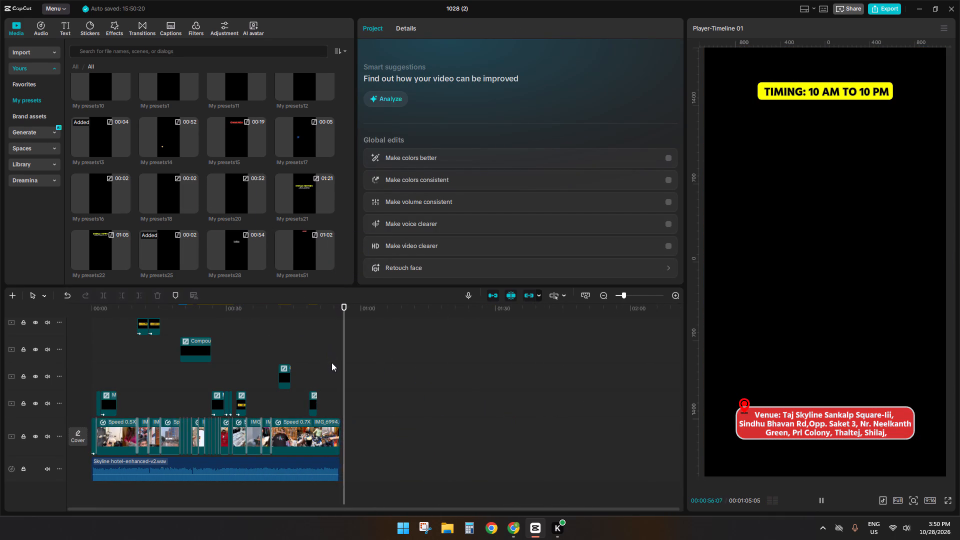
pyautogui.click(334, 366)
pyautogui.moveTo(334, 366); pyautogui.dragTo(339, 365)
pyautogui.scroll(9, 355, 389)
pyautogui.moveTo(419, 432); pyautogui.dragTo(370, 361)
pyautogui.press('s')
pyautogui.press('d')
# Apply the Flip In animation to the TIMING banner's compound clip.
pyautogui.click(273, 419)
pyautogui.moveTo(273, 419); pyautogui.dragTo(273, 419)
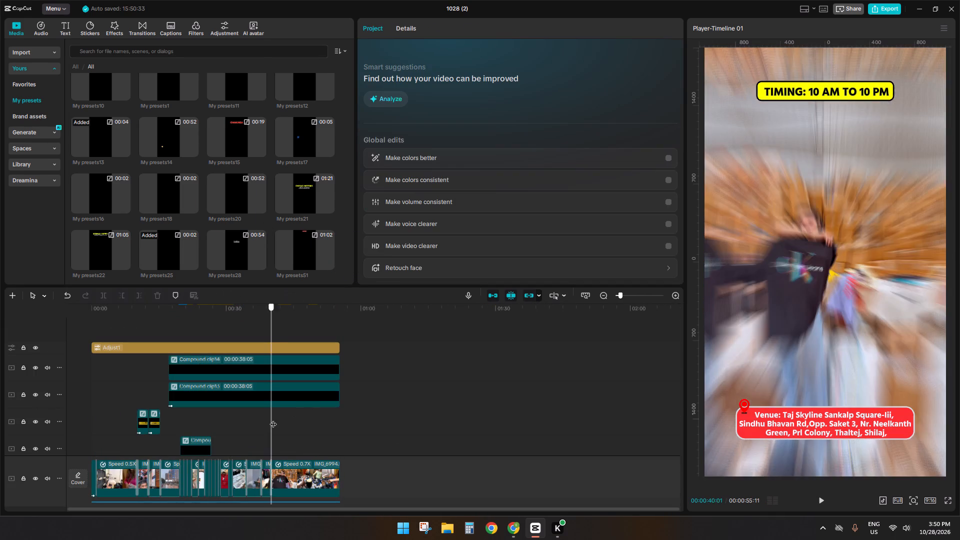
pyautogui.moveTo(273, 419); pyautogui.dragTo(233, 416)
pyautogui.click(241, 373)
pyautogui.click(473, 28)
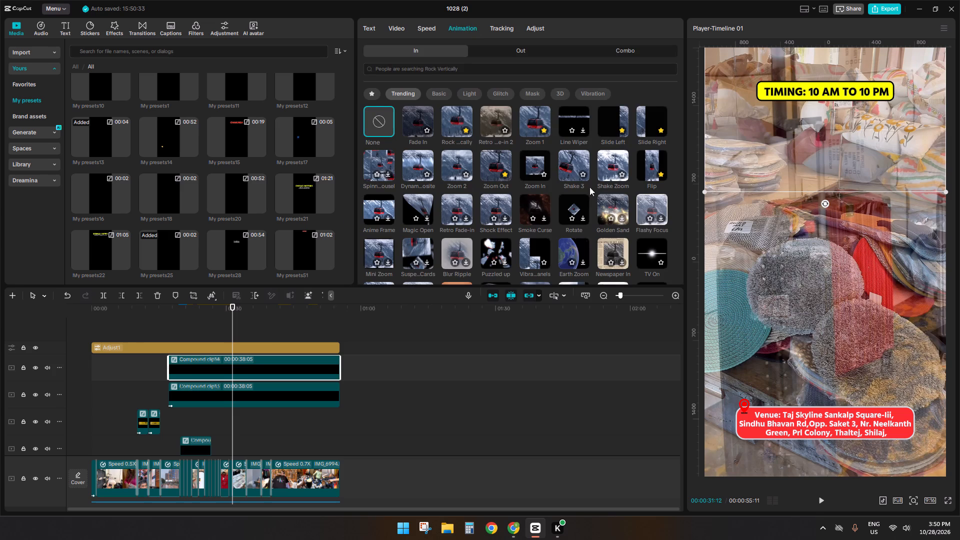
pyautogui.click(642, 168)
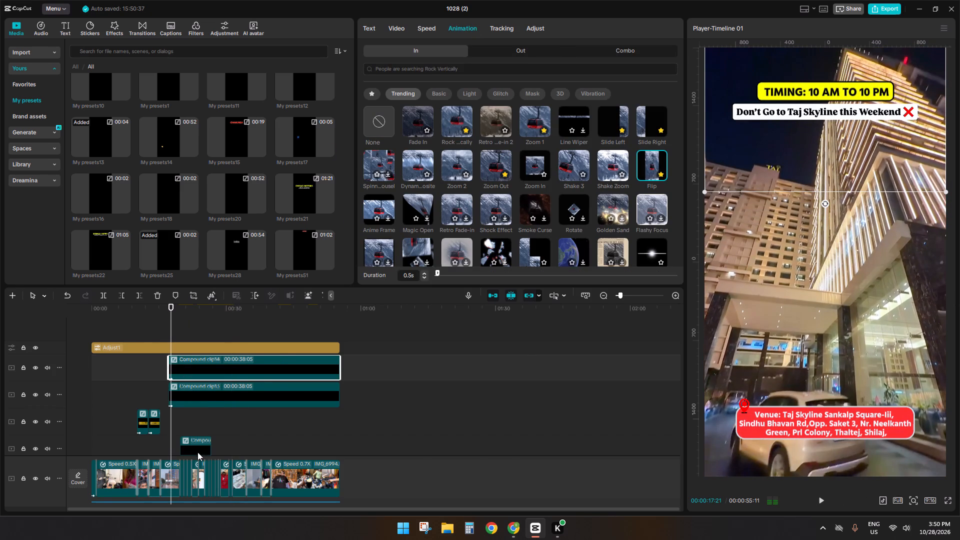
# Play and replay the entrance of the TIMING and Venue banners around 00:00:17:06 to check their animations.
pyautogui.keyDown('ctrl'); pyautogui.scroll(17, 197, 452); pyautogui.keyUp('ctrl')
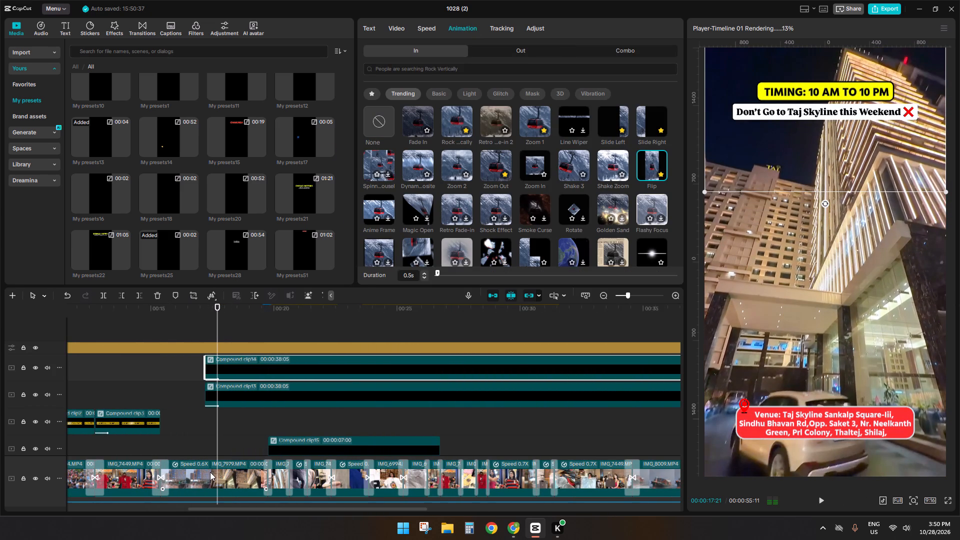
pyautogui.click(210, 472)
pyautogui.click(202, 413)
pyautogui.press('space')
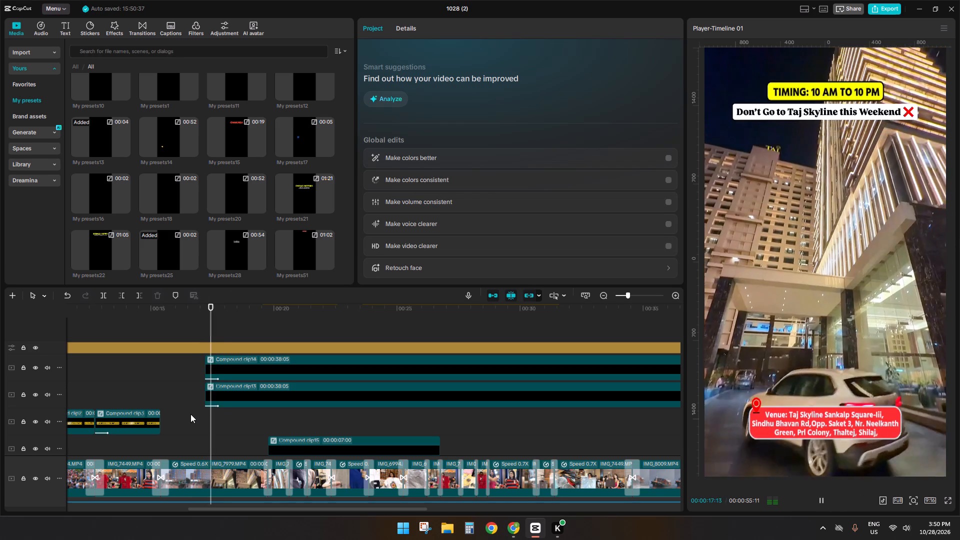
pyautogui.click(189, 414)
pyautogui.press('space')
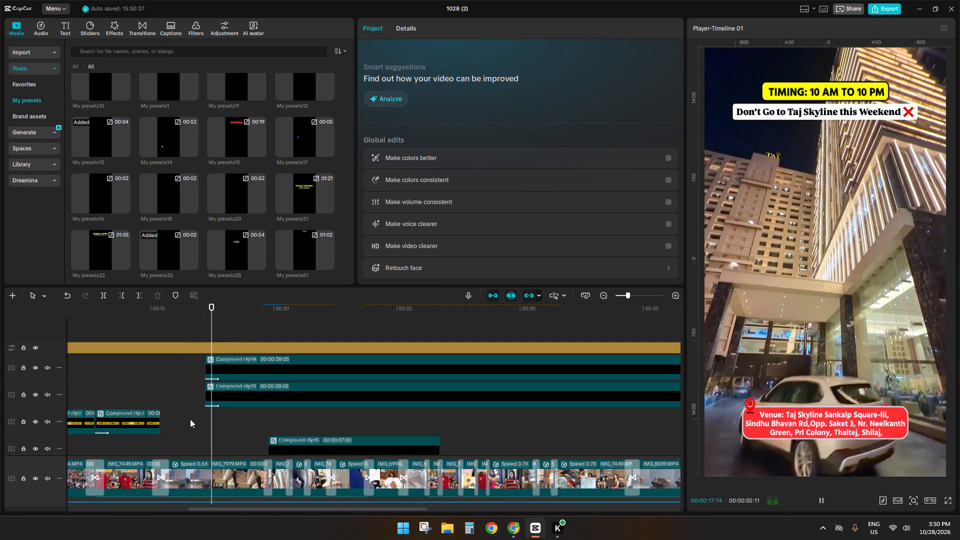
pyautogui.press('space')
pyautogui.click(200, 413)
pyautogui.click(204, 412)
pyautogui.press('space')
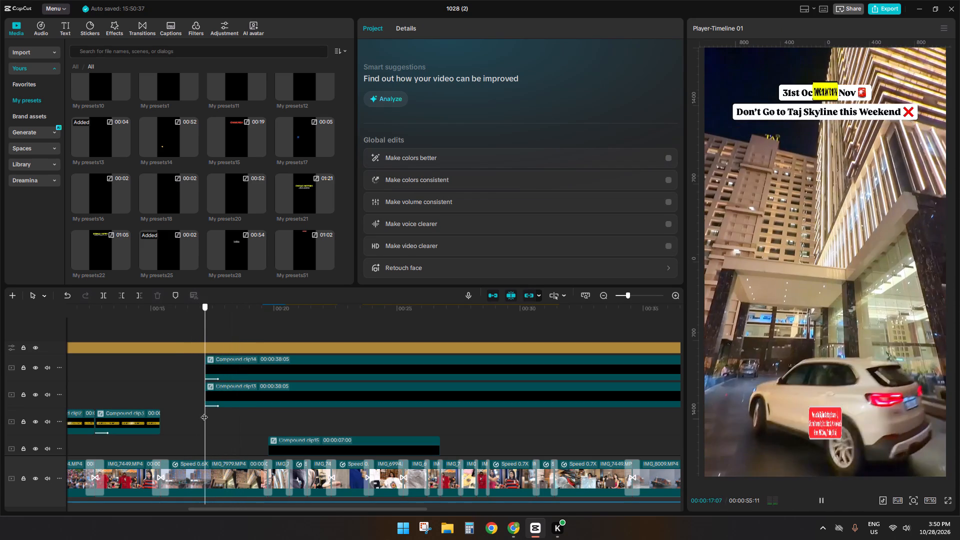
pyautogui.press('space')
pyautogui.press('space')
pyautogui.click(204, 412)
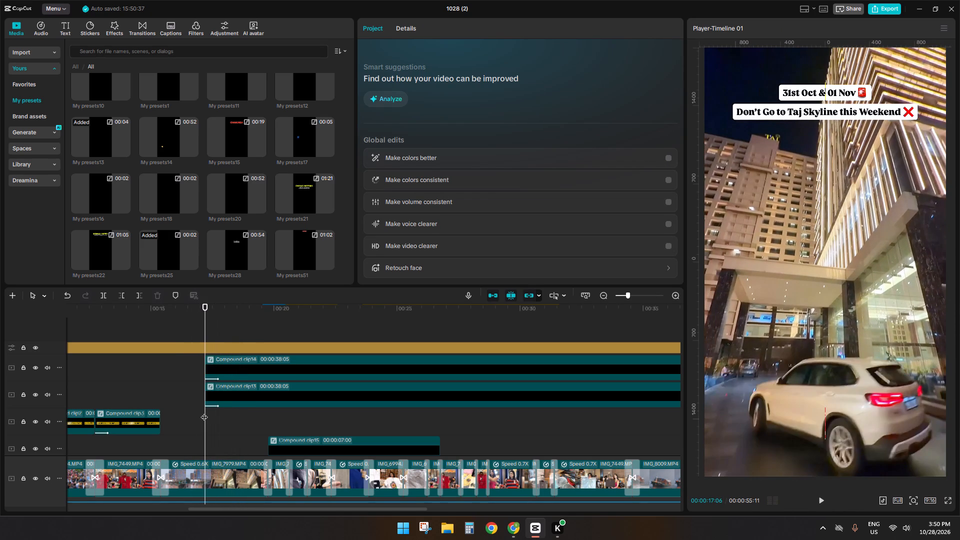
pyautogui.click(204, 412)
# Enlarge the IMG_7979 hotel-drive clip to 125% and shift it up to Y position 336, keeping X at 0.
pyautogui.moveTo(204, 412); pyautogui.dragTo(182, 418)
pyautogui.click(204, 467)
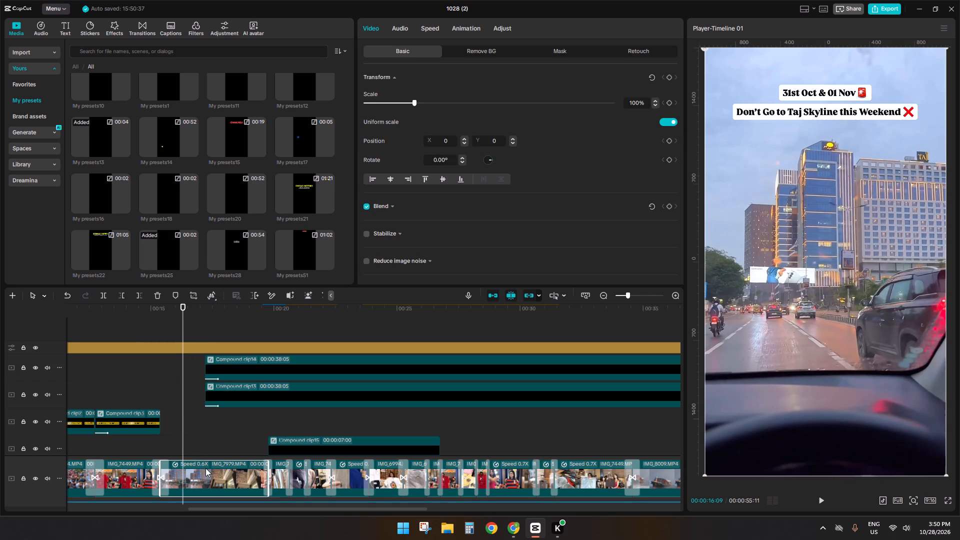
pyautogui.moveTo(706, 474); pyautogui.dragTo(677, 508)
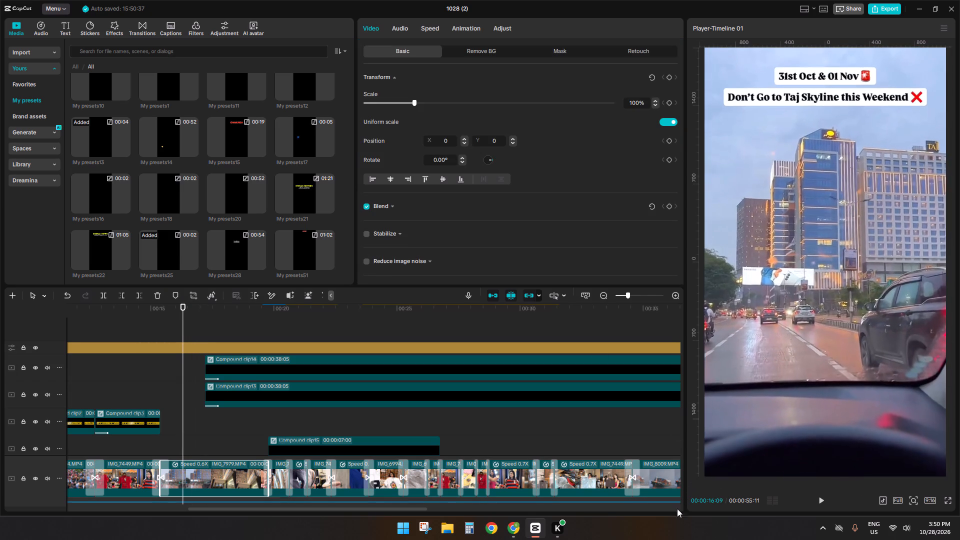
pyautogui.moveTo(677, 508); pyautogui.dragTo(641, 539)
pyautogui.moveTo(890, 358); pyautogui.dragTo(889, 339)
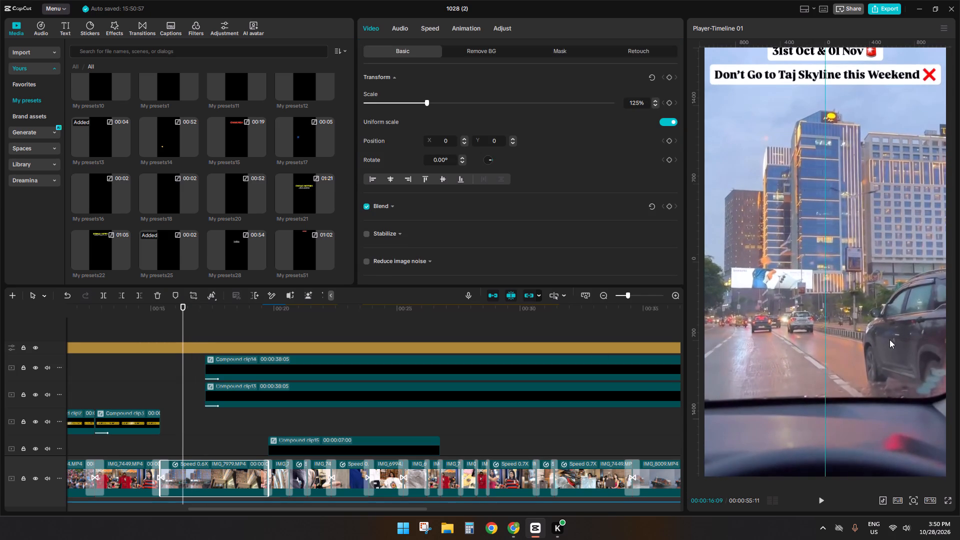
pyautogui.moveTo(889, 339); pyautogui.dragTo(888, 321)
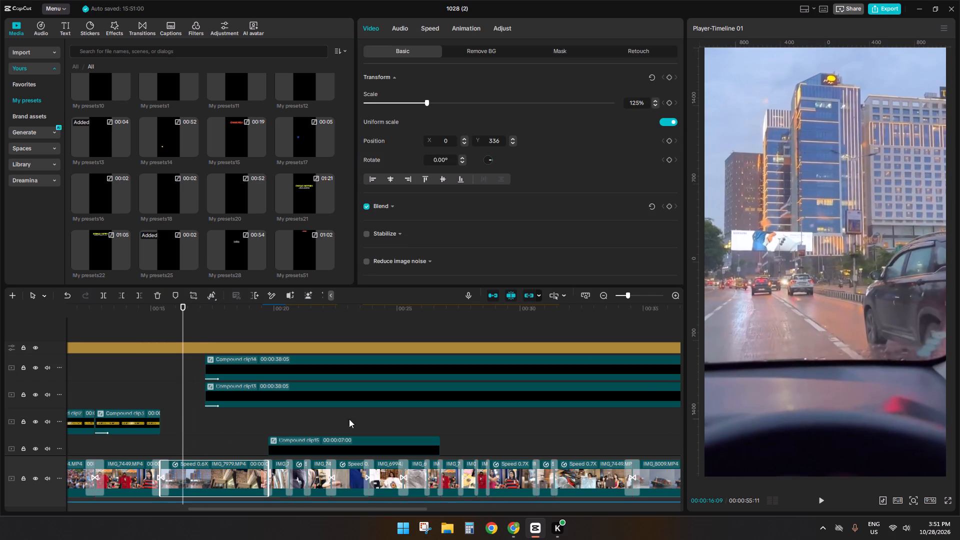
# Play on to the PREMIUM DRESSES caption and raise the product-caption compound clip to Y position -130.
pyautogui.press('space')
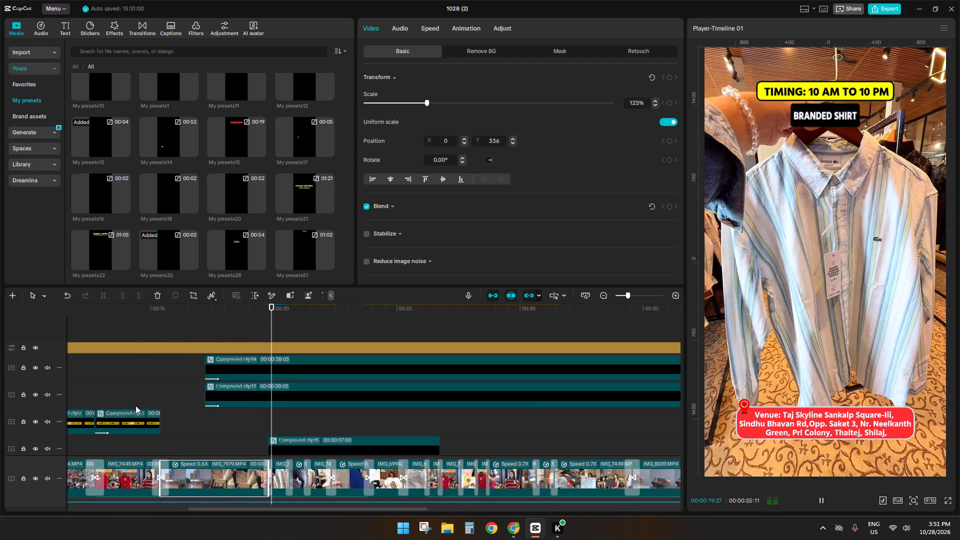
pyautogui.keyDown('ctrl'); pyautogui.scroll(-7, 135, 405); pyautogui.keyUp('ctrl')
pyautogui.press('space')
pyautogui.scroll(-3, 352, 413)
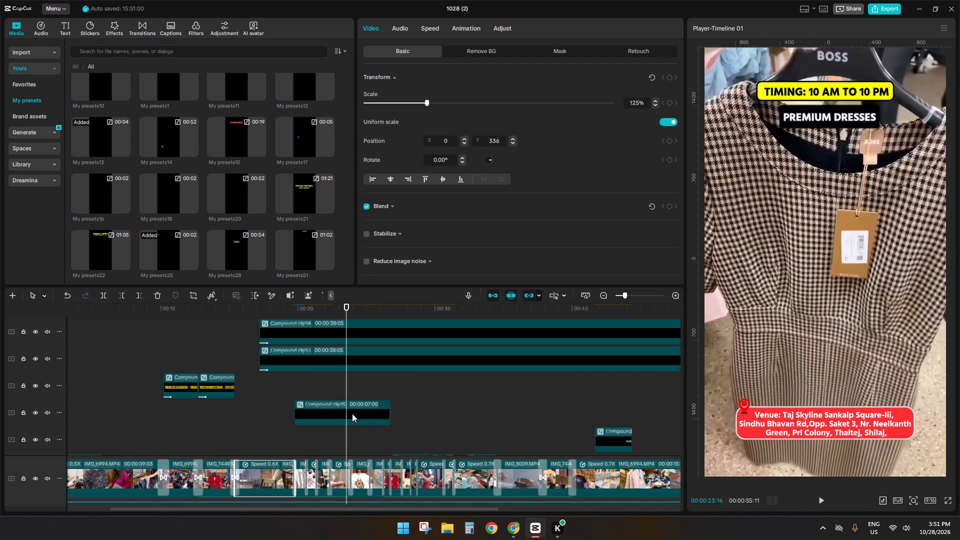
pyautogui.click(352, 413)
pyautogui.click(866, 124)
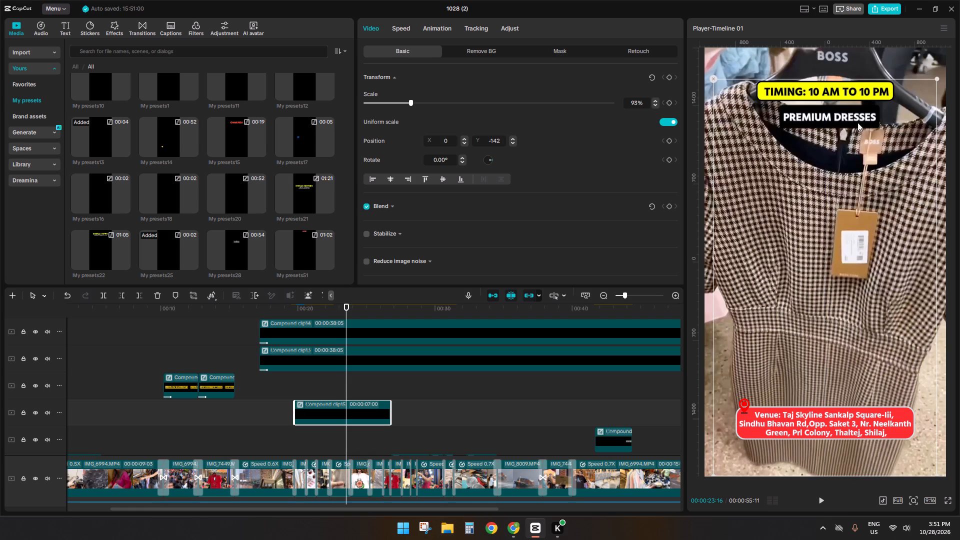
pyautogui.tripleClick(511, 138)
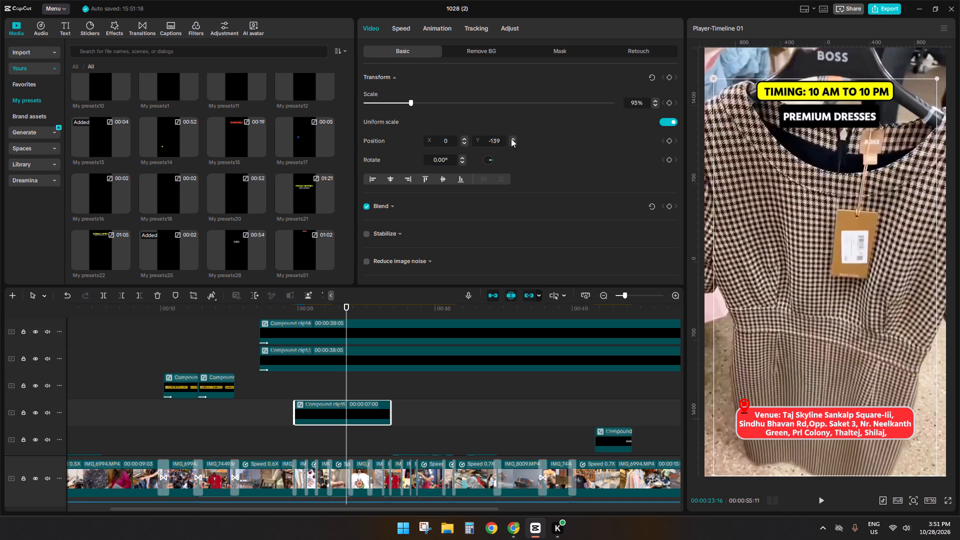
# Play the video through to its end, checking the captions and banners, and return to the start.
pyautogui.press('space')
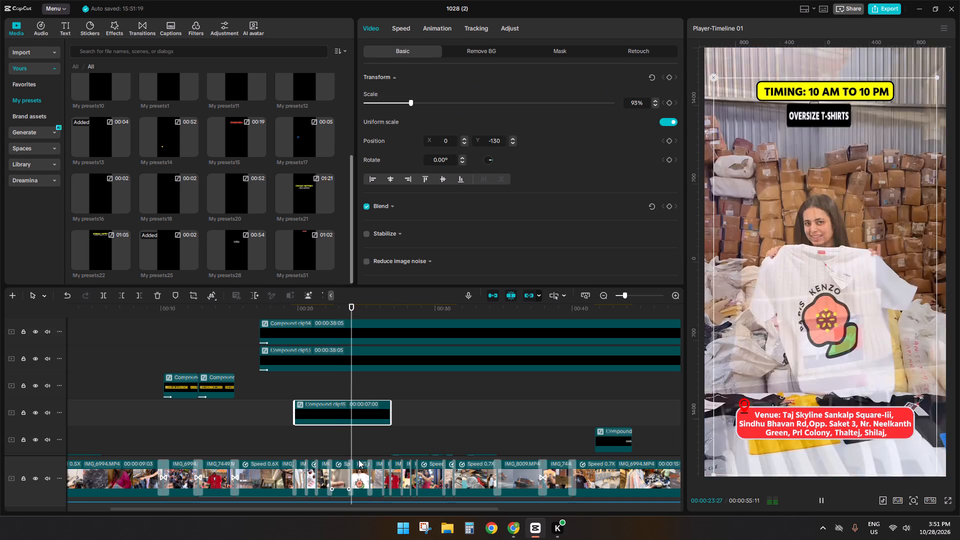
pyautogui.keyDown('ctrl'); pyautogui.scroll(-3, 360, 457); pyautogui.keyUp('ctrl')
pyautogui.keyDown('ctrl'); pyautogui.scroll(-4, 378, 420); pyautogui.keyUp('ctrl')
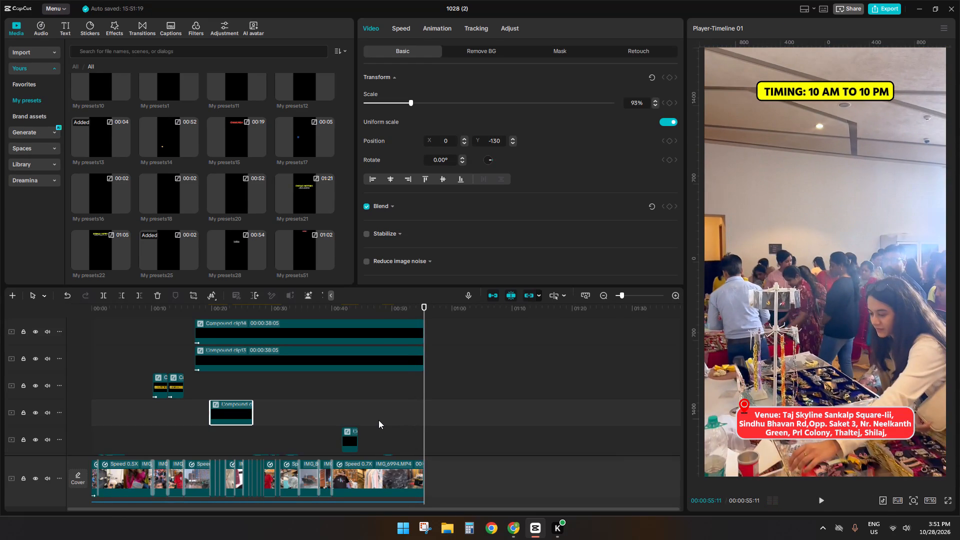
pyautogui.click(384, 412)
pyautogui.moveTo(384, 412); pyautogui.dragTo(0, 394)
pyautogui.scroll(-7, 255, 379)
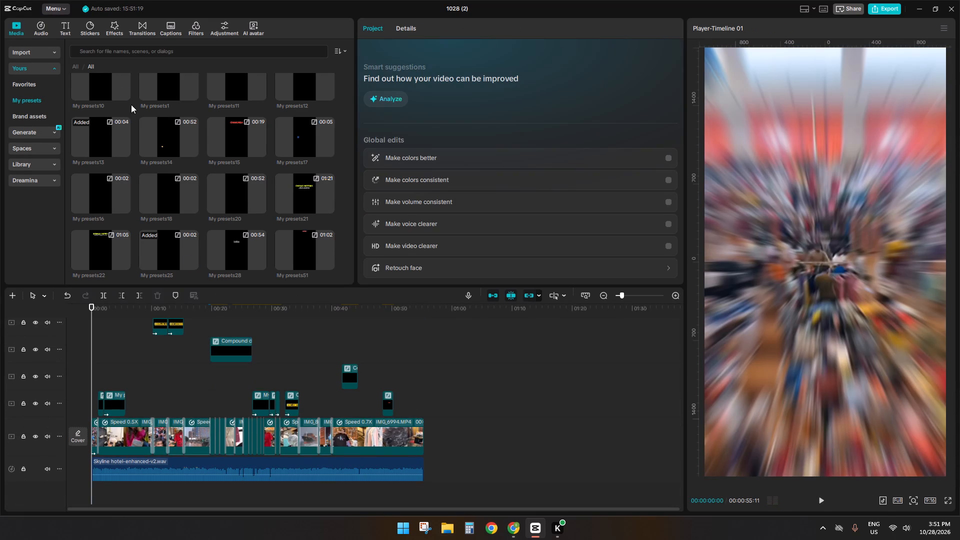
# Audition the favourite sound effects "Wow! Questioning" and "Boys' Hum? Question, Doubt", with the playhead at the video's start.
pyautogui.click(46, 24)
pyautogui.click(25, 67)
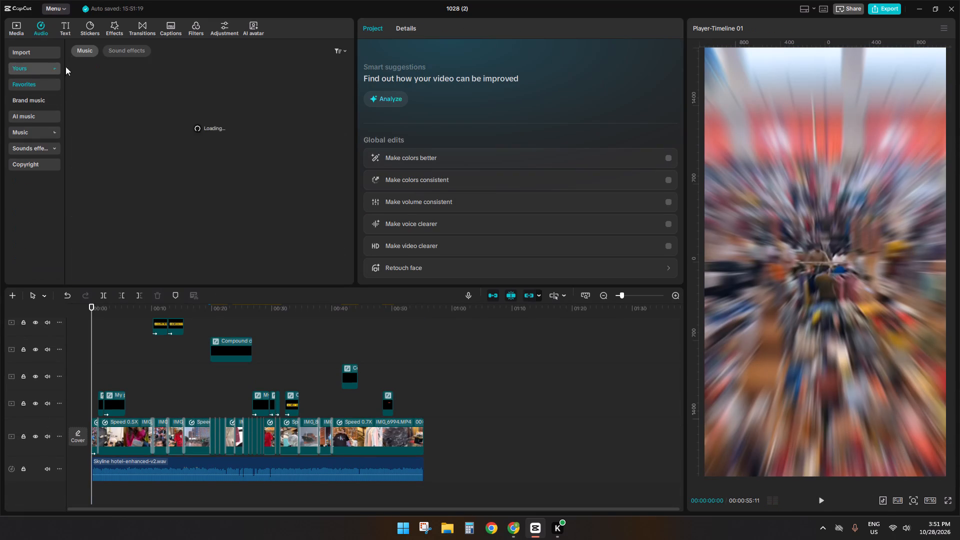
pyautogui.click(105, 50)
pyautogui.click(114, 102)
pyautogui.click(111, 134)
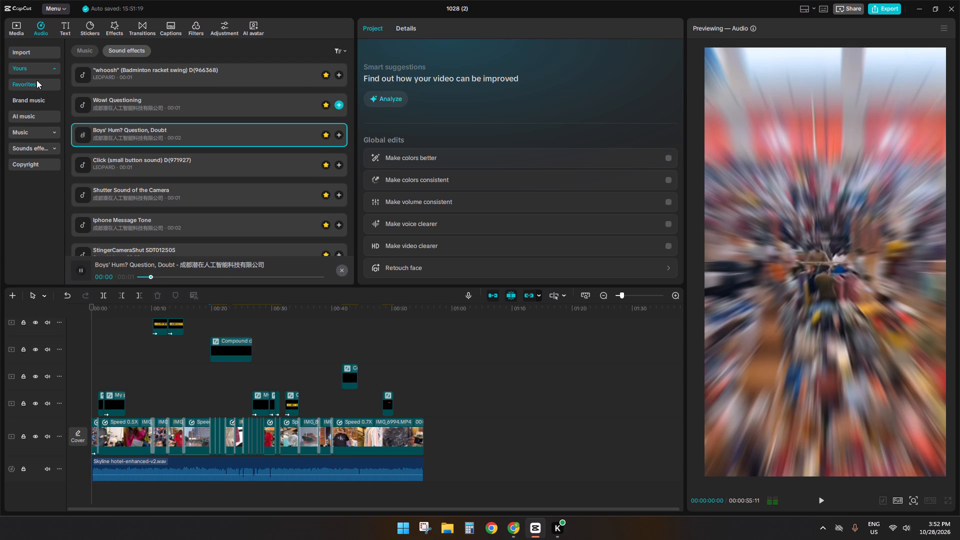
pyautogui.click(187, 351)
pyautogui.moveTo(187, 351); pyautogui.dragTo(75, 371)
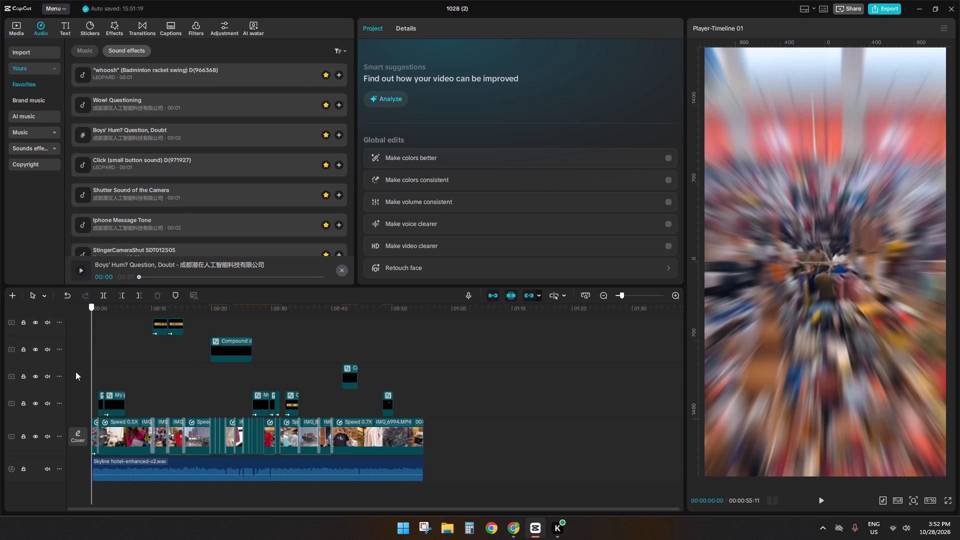
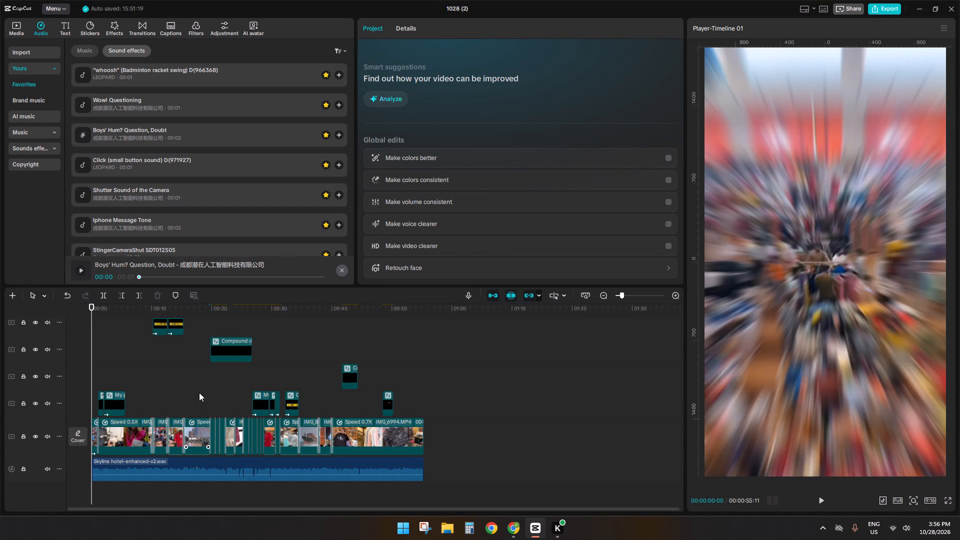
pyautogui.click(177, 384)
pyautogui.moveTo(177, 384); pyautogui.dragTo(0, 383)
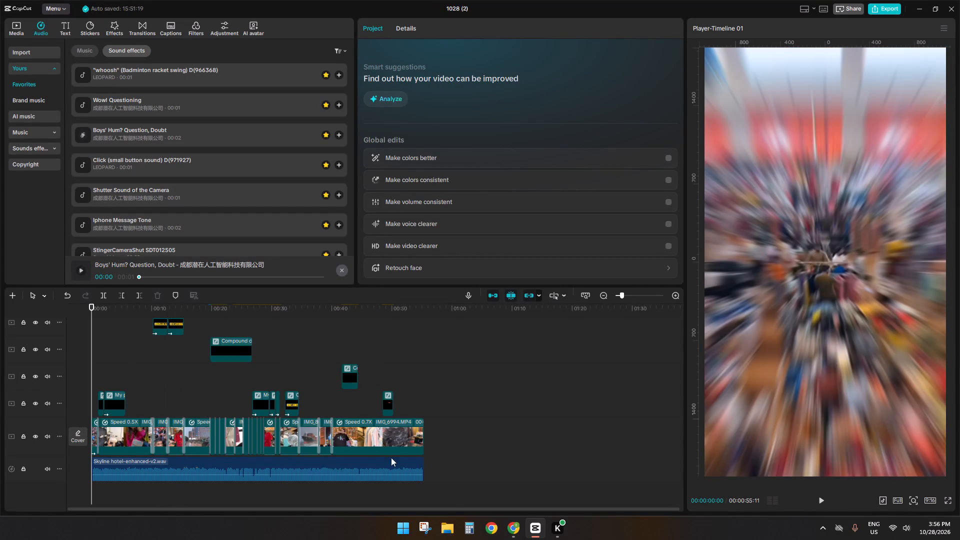
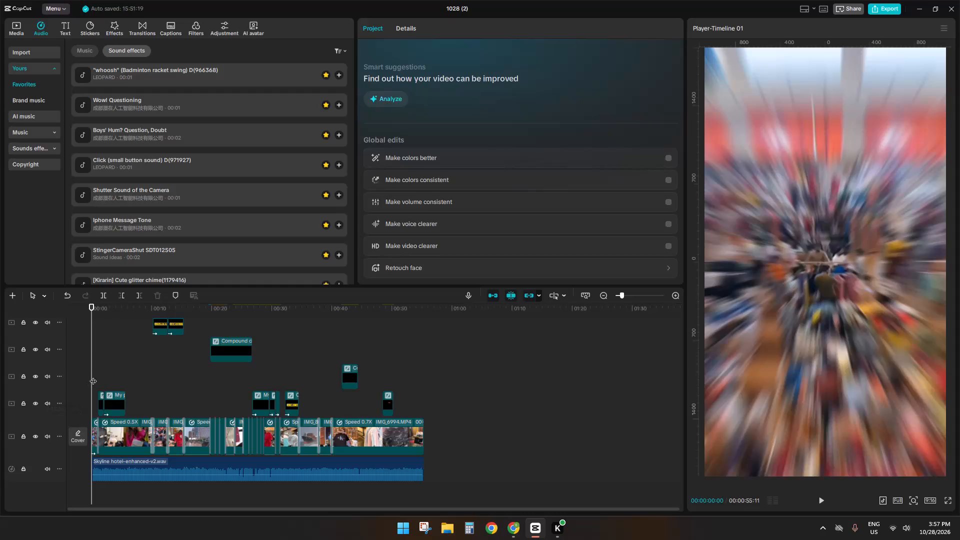
# Play the video from the start to review the opening titles and yellow banners, replaying the part around 9 to 11 seconds.
pyautogui.click(98, 373)
pyautogui.moveTo(98, 373); pyautogui.dragTo(85, 377)
pyautogui.press('space')
pyautogui.keyDown('ctrl'); pyautogui.scroll(9, 155, 403); pyautogui.keyUp('ctrl')
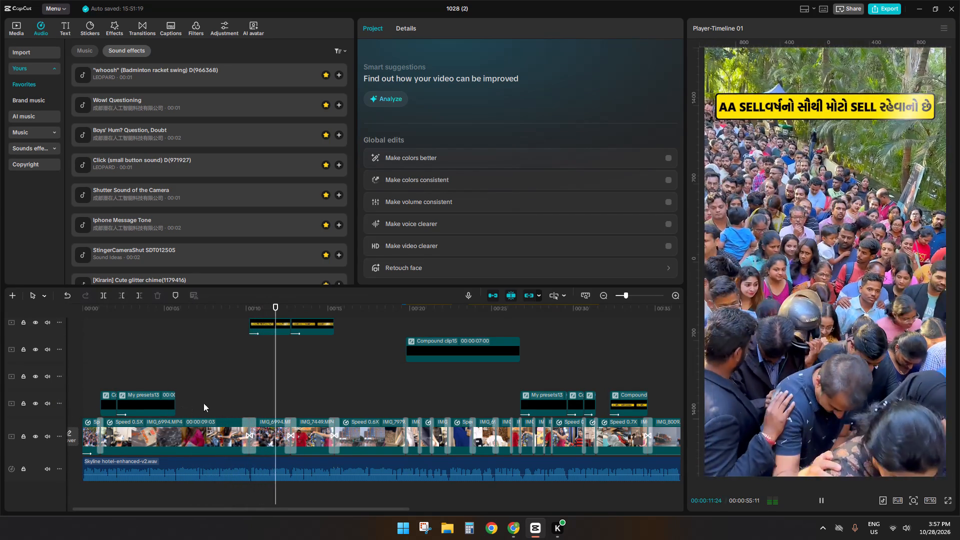
pyautogui.click(242, 405)
pyautogui.press('space')
pyautogui.click(237, 408)
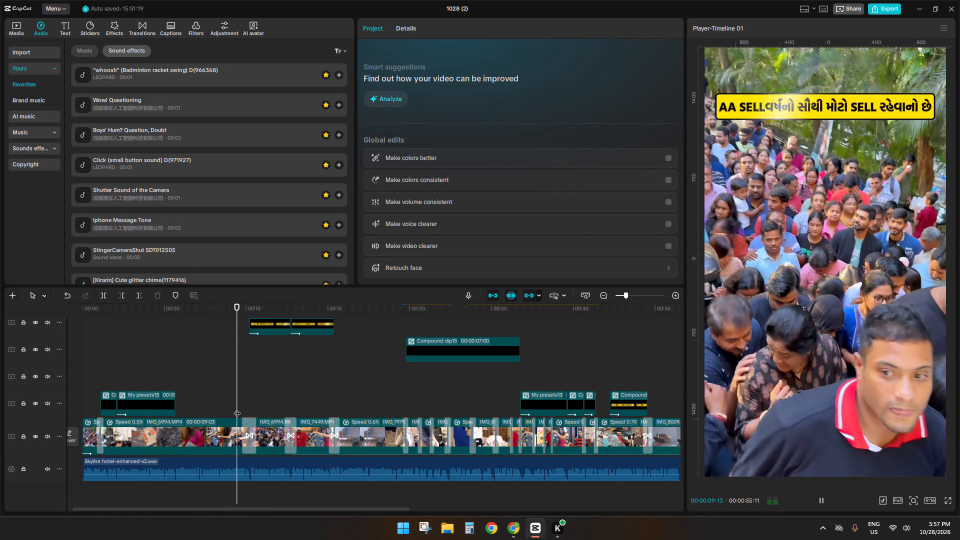
pyautogui.press('space')
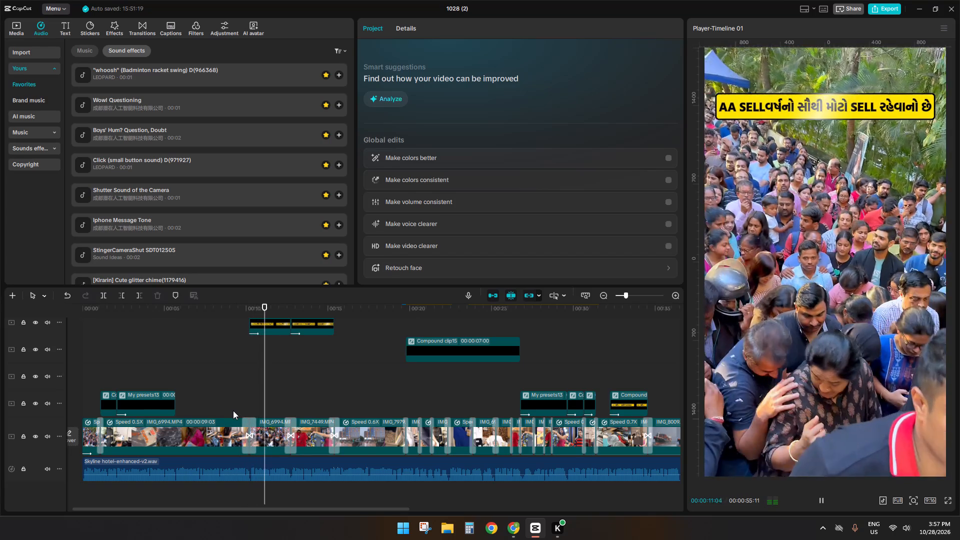
pyautogui.click(233, 407)
pyautogui.moveTo(233, 407); pyautogui.dragTo(85, 406)
# Audition the favourite sound effects and add Click (small button sound) below the voice-over at the first title's start.
pyautogui.click(109, 104)
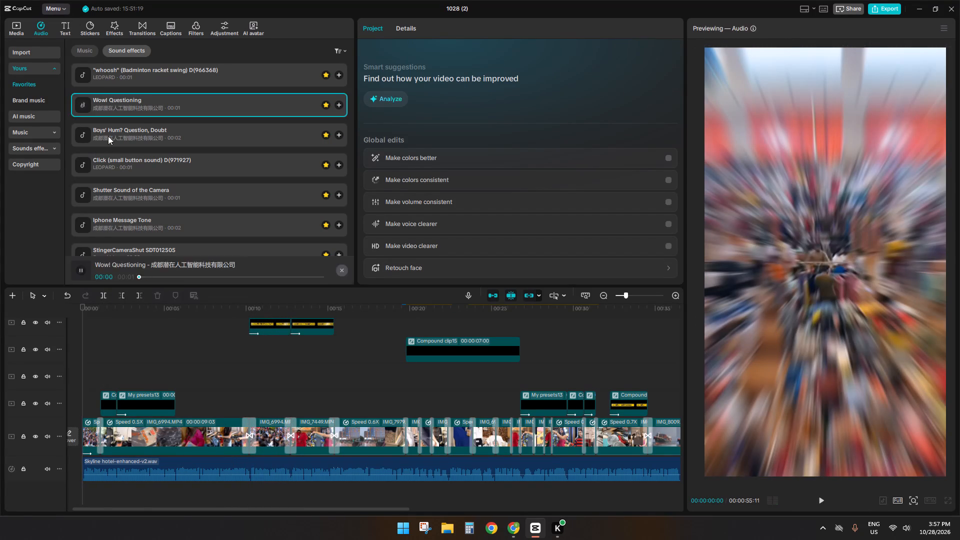
pyautogui.click(106, 150)
pyautogui.click(104, 173)
pyautogui.moveTo(104, 166); pyautogui.dragTo(106, 466)
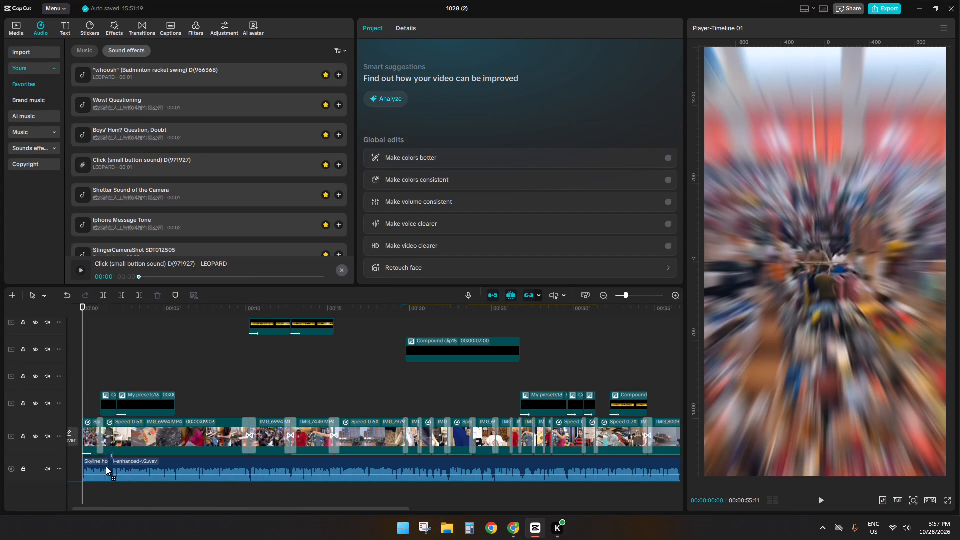
pyautogui.moveTo(106, 466); pyautogui.dragTo(102, 475)
# Copy the click sound to the start of the second title at 00:02:03 and of both yellow banners near 10 and 13 seconds.
pyautogui.hotkey('ctrl', 'c')
pyautogui.keyDown('ctrl'); pyautogui.click(112, 374); pyautogui.keyUp('ctrl')
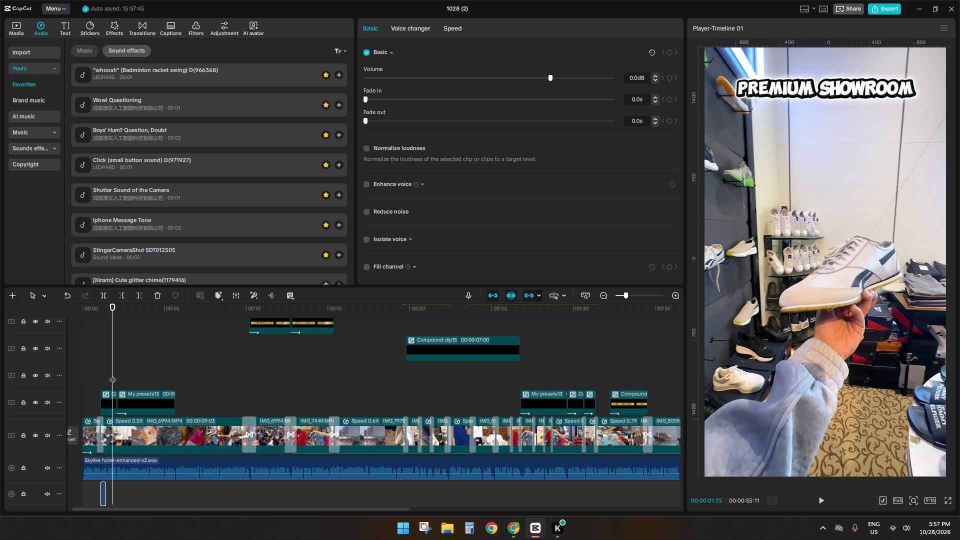
pyautogui.keyDown('ctrl'); pyautogui.click(113, 374); pyautogui.keyUp('ctrl')
pyautogui.keyDown('ctrl'); pyautogui.click(113, 374); pyautogui.keyUp('ctrl')
pyautogui.hotkey('ctrl', 'v')
pyautogui.keyDown('ctrl'); pyautogui.scroll(4, 241, 388); pyautogui.keyUp('ctrl')
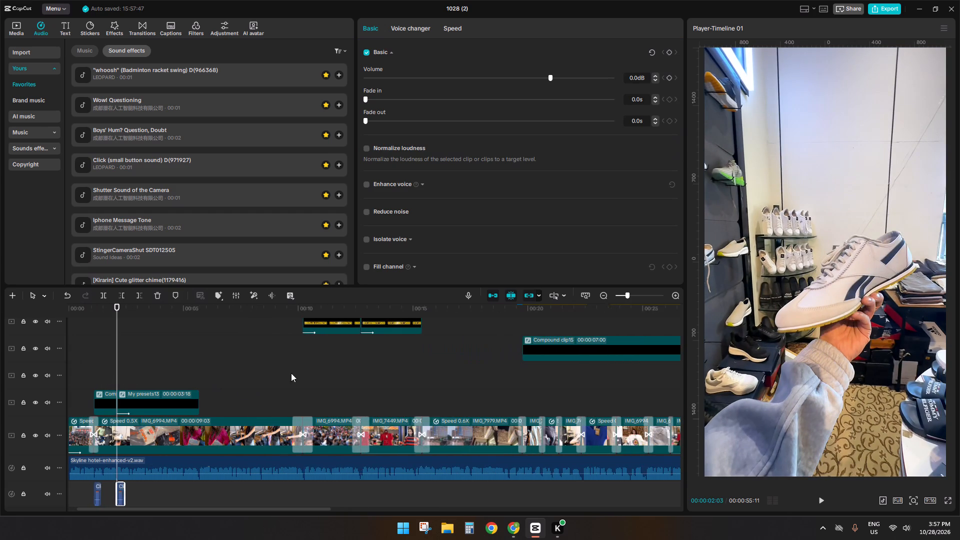
pyautogui.keyDown('ctrl'); pyautogui.scroll(-9, 307, 369); pyautogui.keyUp('ctrl')
pyautogui.click(200, 344)
pyautogui.hotkey('ctrl', 'v')
pyautogui.keyDown('ctrl'); pyautogui.click(223, 336); pyautogui.keyUp('ctrl')
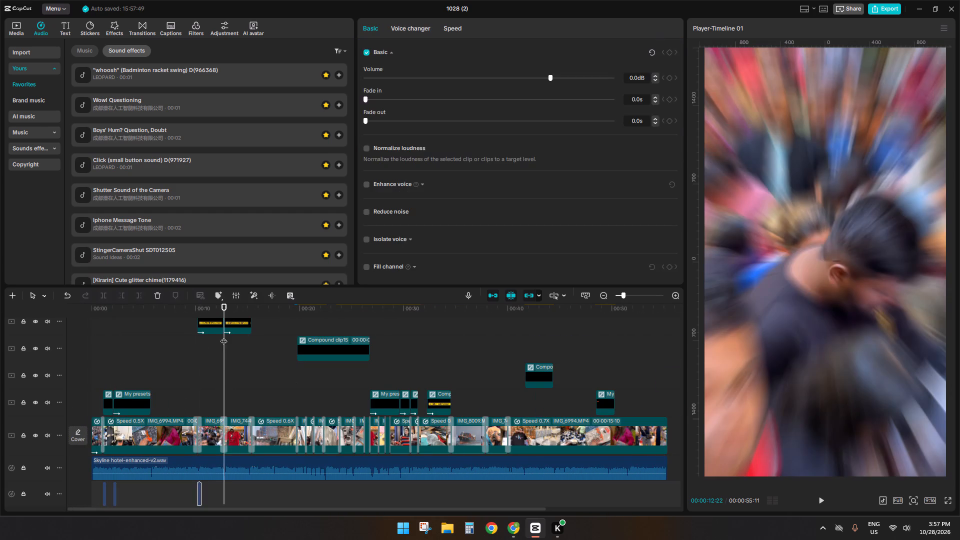
pyautogui.hotkey('ctrl', 'v')
# Paste the click sound at the start of Compound clip15 and of the four title clips between about 27 and 32 seconds.
pyautogui.keyDown('ctrl'); pyautogui.click(299, 364); pyautogui.keyUp('ctrl')
pyautogui.hotkey('ctrl', 'v')
pyautogui.keyDown('ctrl'); pyautogui.click(371, 372); pyautogui.keyUp('ctrl')
pyautogui.hotkey('ctrl', 'v')
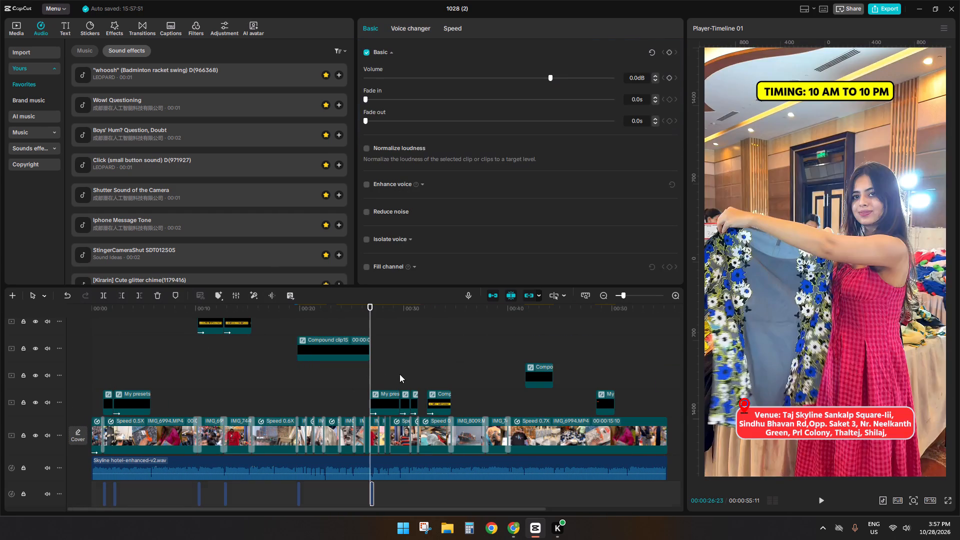
pyautogui.keyDown('ctrl'); pyautogui.click(399, 374); pyautogui.keyUp('ctrl')
pyautogui.hotkey('ctrl', 'v')
pyautogui.keyDown('ctrl'); pyautogui.click(406, 374); pyautogui.keyUp('ctrl')
pyautogui.keyDown('ctrl'); pyautogui.click(410, 374); pyautogui.keyUp('ctrl')
pyautogui.hotkey('ctrl', 'v')
pyautogui.keyDown('ctrl'); pyautogui.click(427, 377); pyautogui.keyUp('ctrl')
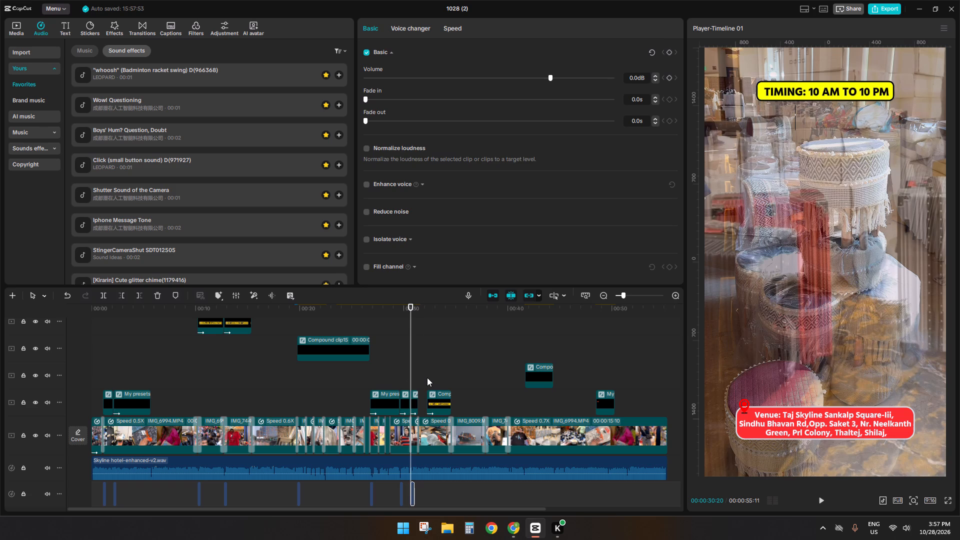
pyautogui.hotkey('ctrl', 'v')
# Paste the click sound at the start of the last two title clips, at 00:41:20 and 00:48:14.
pyautogui.keyDown('ctrl'); pyautogui.click(523, 391); pyautogui.keyUp('ctrl')
pyautogui.hotkey('ctrl', 'v')
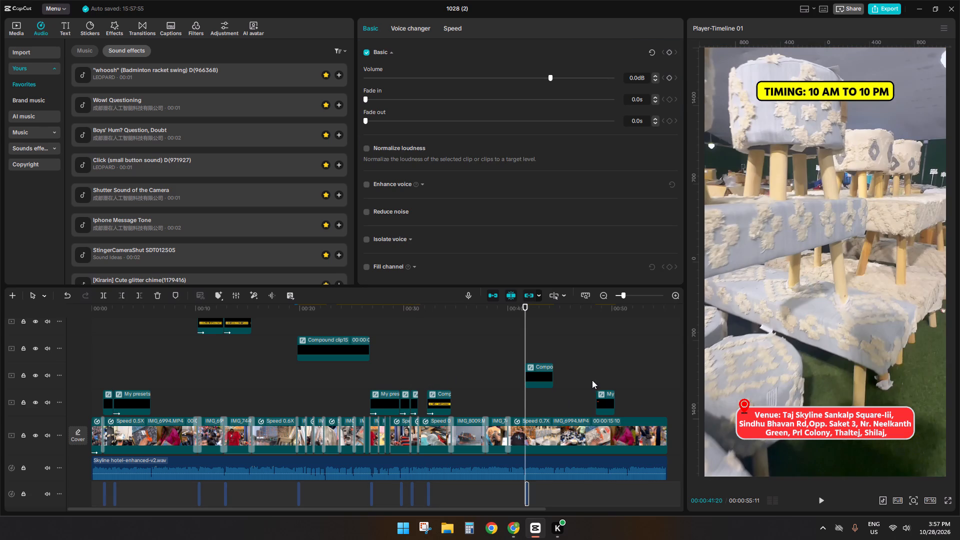
pyautogui.keyDown('ctrl'); pyautogui.click(592, 380); pyautogui.keyUp('ctrl')
pyautogui.keyDown('ctrl'); pyautogui.click(599, 379); pyautogui.keyUp('ctrl')
pyautogui.keyDown('ctrl'); pyautogui.click(599, 379); pyautogui.keyUp('ctrl')
pyautogui.hotkey('ctrl', 'v')
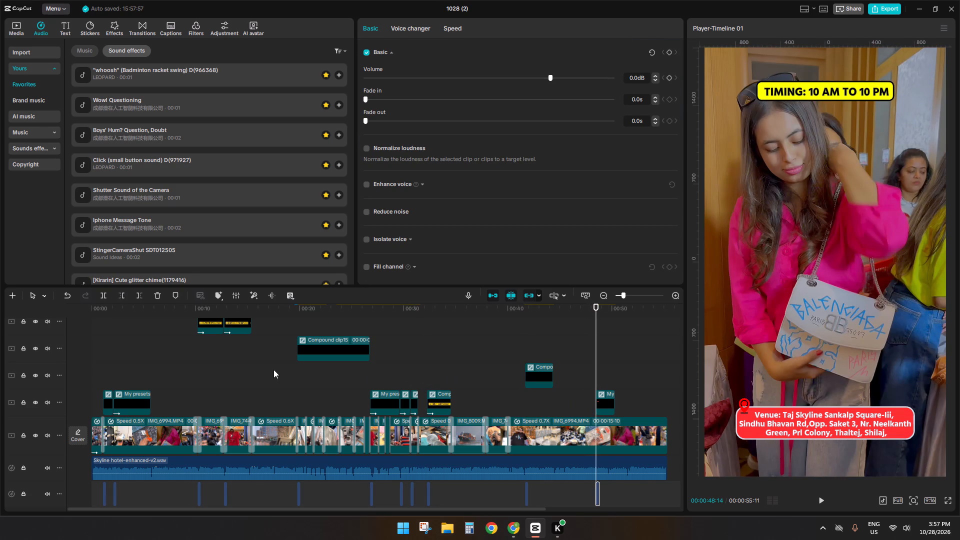
# Delete the click sound at the start of Compound clip15 on the main timeline.
pyautogui.click(300, 369)
pyautogui.click(313, 353)
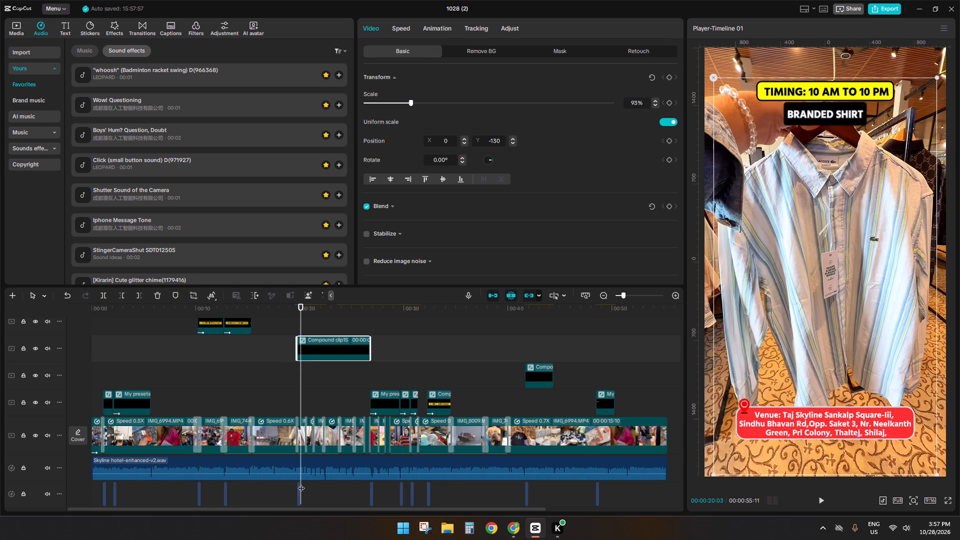
pyautogui.click(299, 488)
pyautogui.press('d')
# Open Compound clip15 and paste the click sound at the start of each of its first four nested title clips.
pyautogui.doubleClick(313, 353)
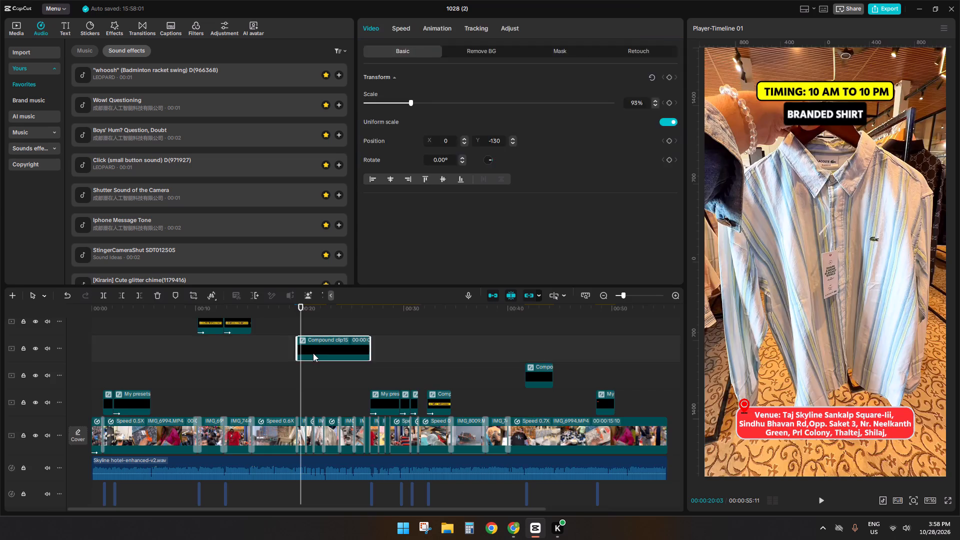
pyautogui.hotkey('ctrl', 'v')
pyautogui.keyDown('ctrl'); pyautogui.click(114, 351); pyautogui.keyUp('ctrl')
pyautogui.hotkey('ctrl', 'v')
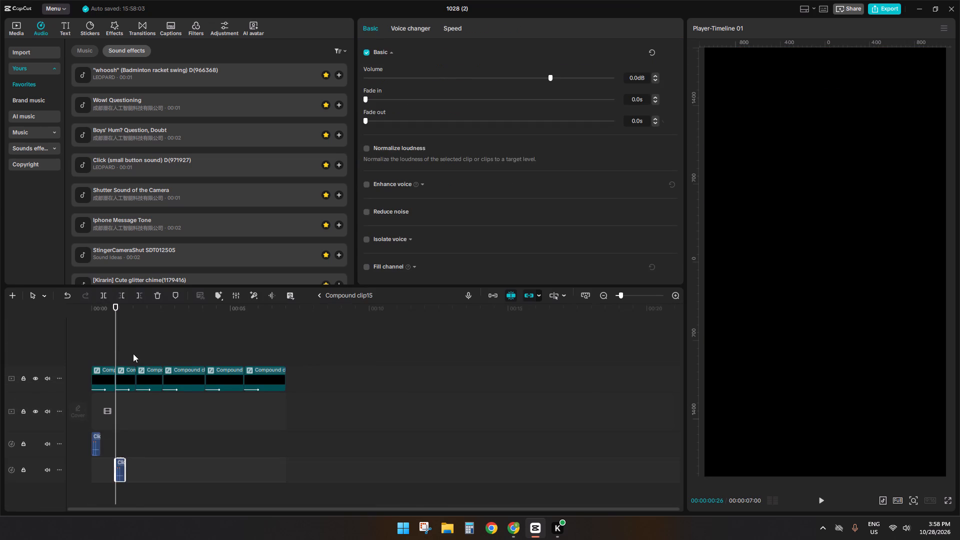
pyautogui.keyDown('ctrl'); pyautogui.click(133, 353); pyautogui.keyUp('ctrl')
pyautogui.hotkey('ctrl', 'v')
pyautogui.keyDown('ctrl'); pyautogui.click(160, 353); pyautogui.keyUp('ctrl')
pyautogui.keyDown('ctrl'); pyautogui.click(165, 322); pyautogui.keyUp('ctrl')
pyautogui.hotkey('ctrl', 'v')
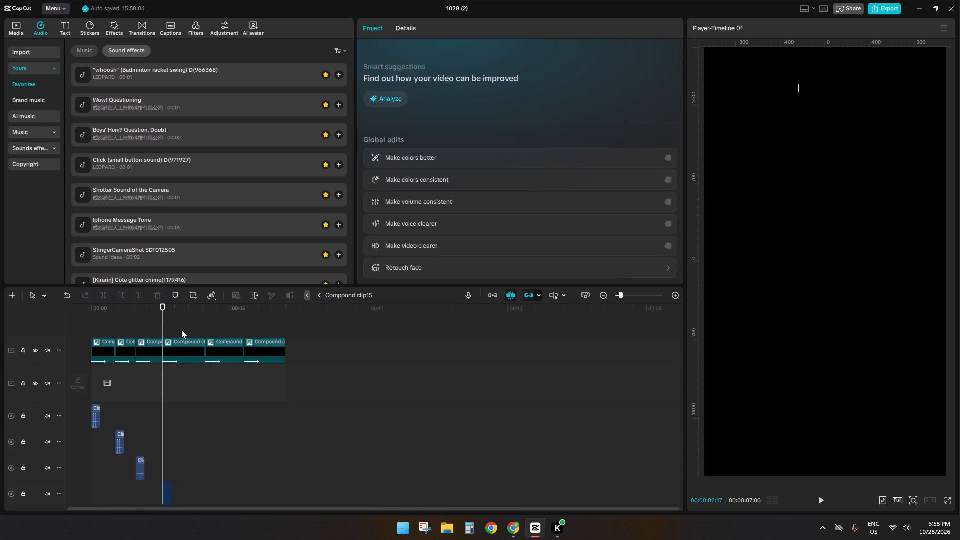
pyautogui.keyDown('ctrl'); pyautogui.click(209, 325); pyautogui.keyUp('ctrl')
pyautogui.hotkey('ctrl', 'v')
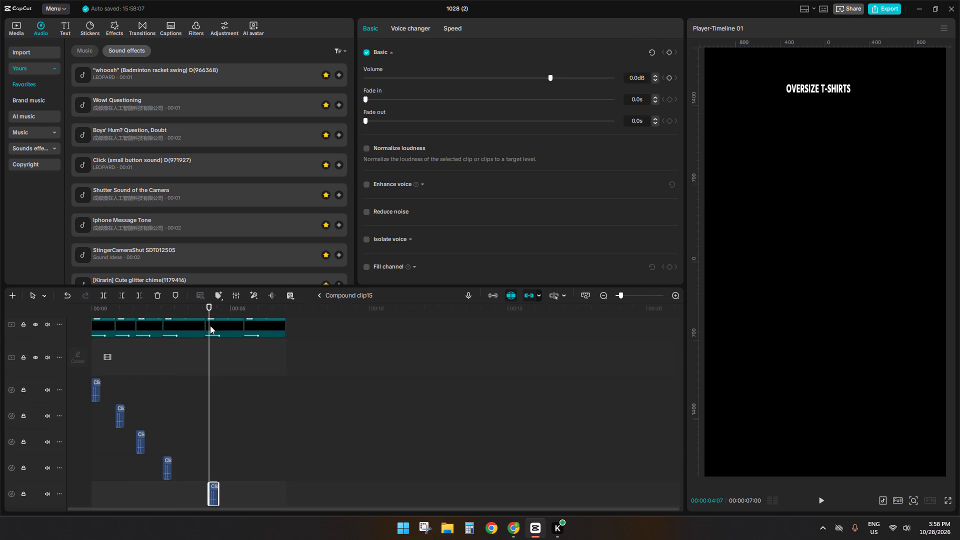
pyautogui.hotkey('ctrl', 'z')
# Paste the click sound at the start of the fifth and sixth nested title clips and return to the main timeline.
pyautogui.keyDown('ctrl'); pyautogui.click(204, 355); pyautogui.keyUp('ctrl')
pyautogui.hotkey('ctrl', 'v')
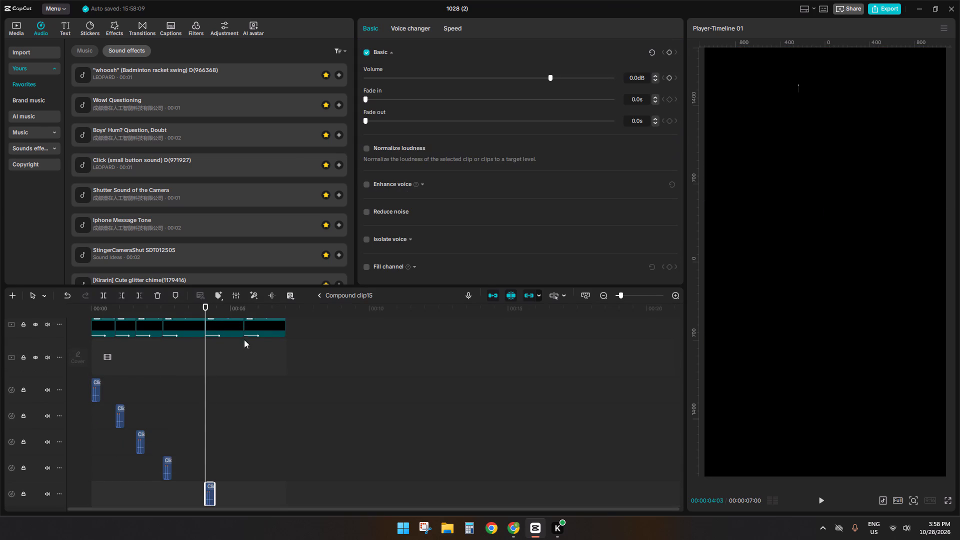
pyautogui.keyDown('ctrl'); pyautogui.click(244, 342); pyautogui.keyUp('ctrl')
pyautogui.hotkey('ctrl', 'v')
pyautogui.click(321, 297)
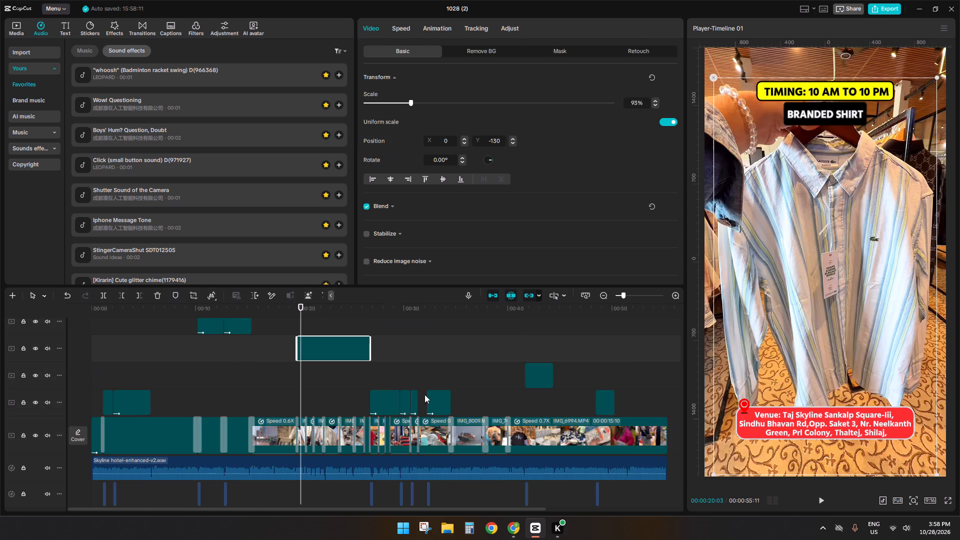
# Add the Canon50DShutterClickSnglShotCa sound effect at the transition before IMG_8009, around 34 seconds.
pyautogui.press('space')
pyautogui.moveTo(307, 511); pyautogui.dragTo(453, 502)
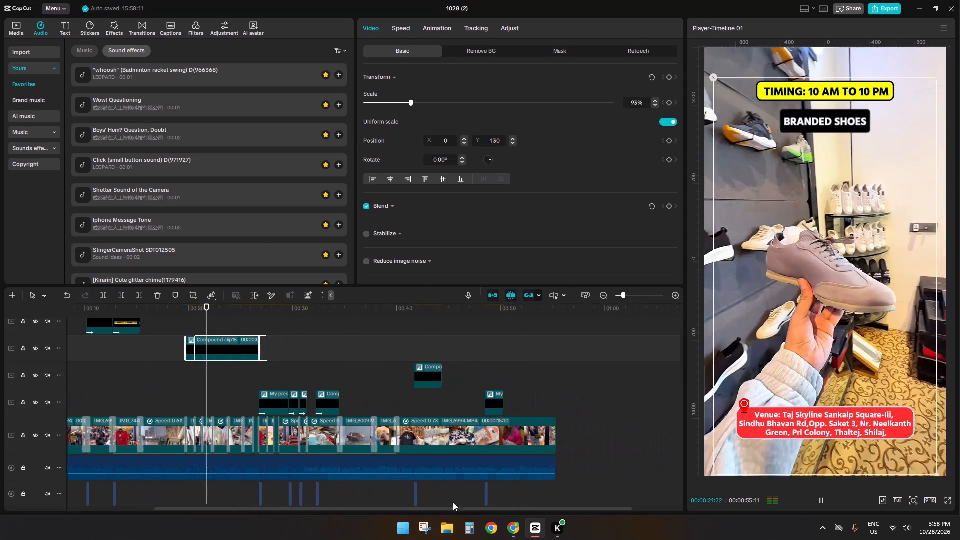
pyautogui.moveTo(453, 502); pyautogui.dragTo(490, 497)
pyautogui.scroll(-4, 399, 449)
pyautogui.keyDown('ctrl'); pyautogui.scroll(5, 296, 384); pyautogui.keyUp('ctrl')
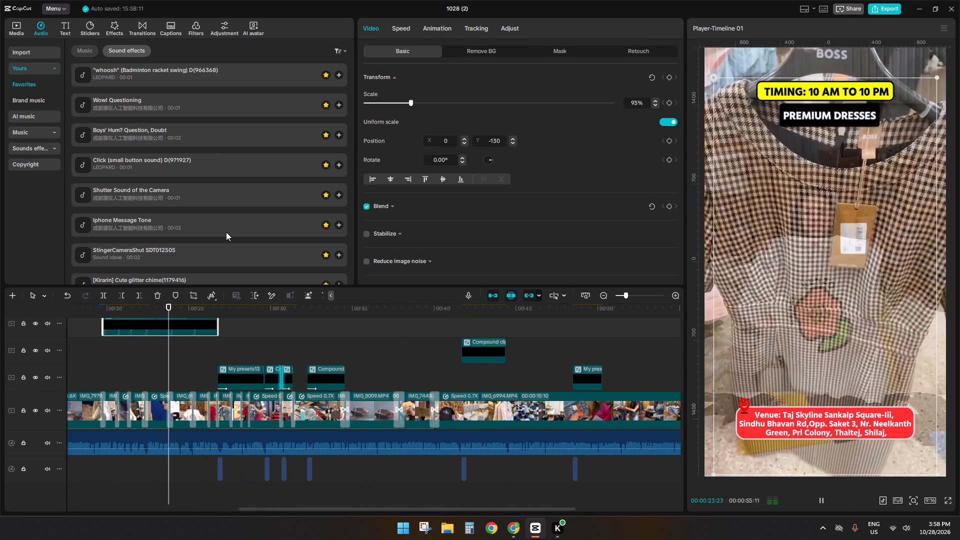
pyautogui.scroll(-2, 127, 211)
pyautogui.click(122, 244)
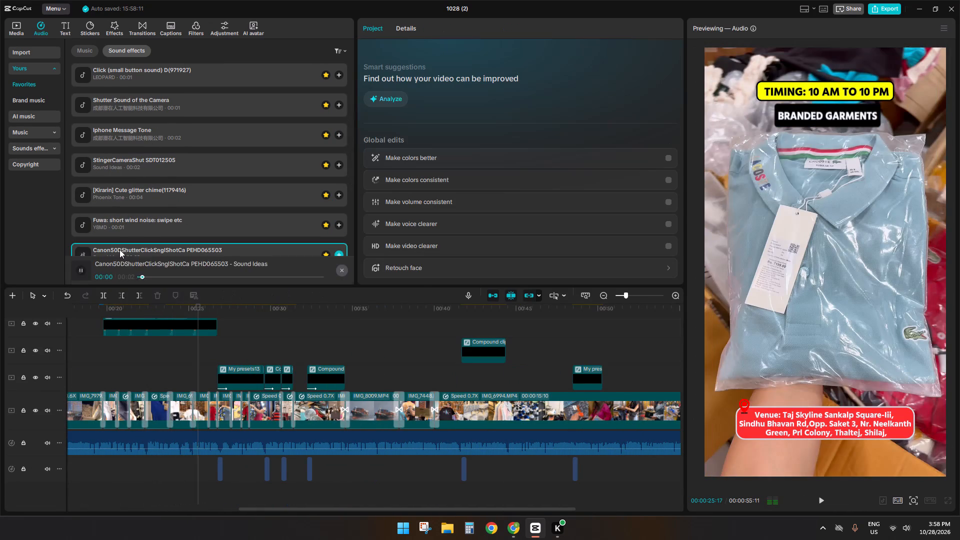
pyautogui.moveTo(119, 249); pyautogui.dragTo(348, 460)
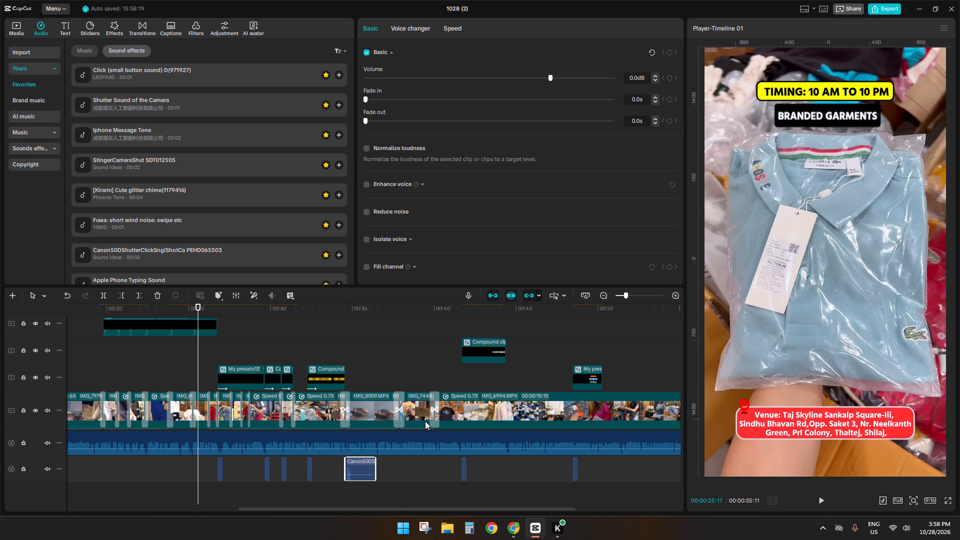
# Copy the camera shutter sound to the transitions at 00:40:01 and 00:15:12, and to the very start of the video.
pyautogui.hotkey('ctrl', 'c')
pyautogui.keyDown('ctrl'); pyautogui.click(433, 380); pyautogui.keyUp('ctrl')
pyautogui.hotkey('ctrl', 'v')
pyautogui.keyDown('ctrl'); pyautogui.scroll(-5, 422, 378); pyautogui.keyUp('ctrl')
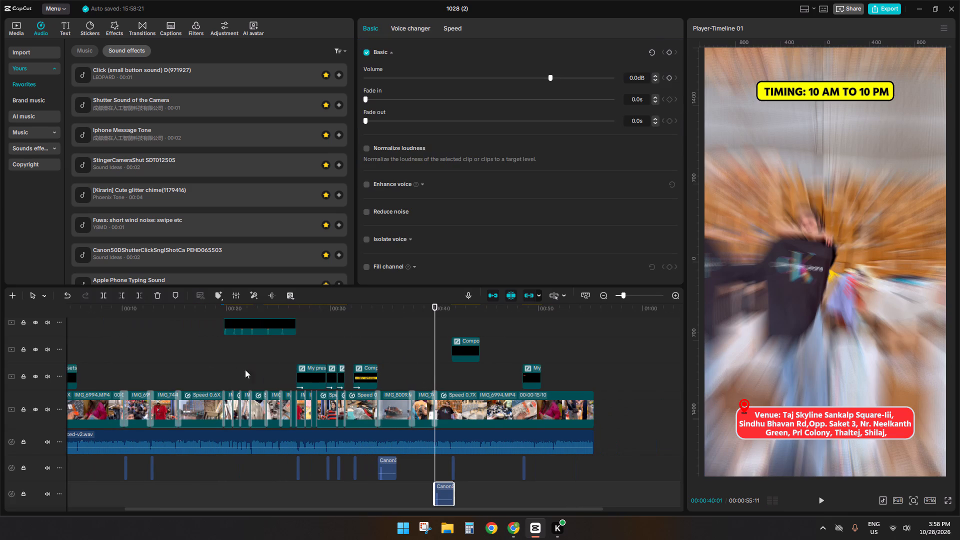
pyautogui.keyDown('ctrl'); pyautogui.click(177, 369); pyautogui.keyUp('ctrl')
pyautogui.hotkey('ctrl', 'v')
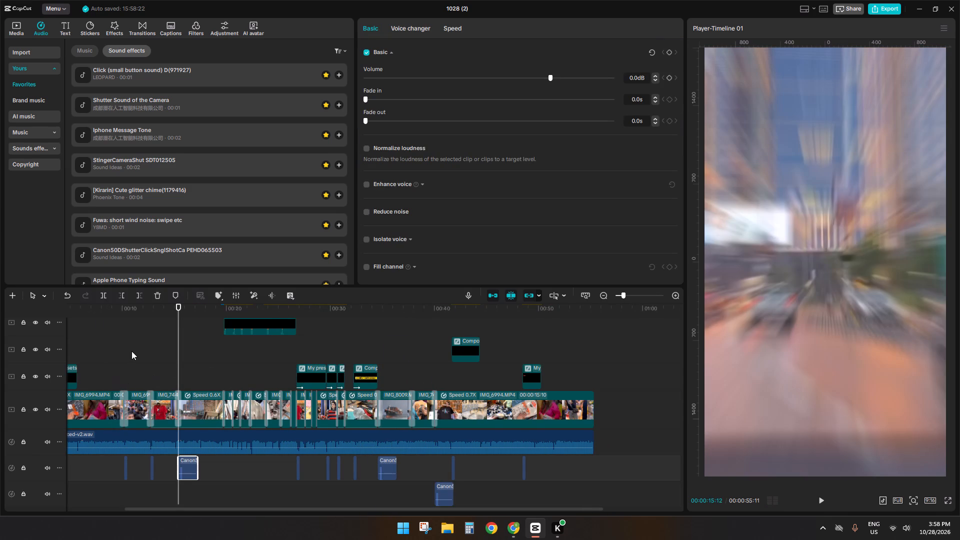
pyautogui.keyDown('ctrl'); pyautogui.scroll(-4, 131, 351); pyautogui.keyUp('ctrl')
pyautogui.click(124, 356)
pyautogui.click(154, 335)
pyautogui.moveTo(154, 335); pyautogui.dragTo(0, 350)
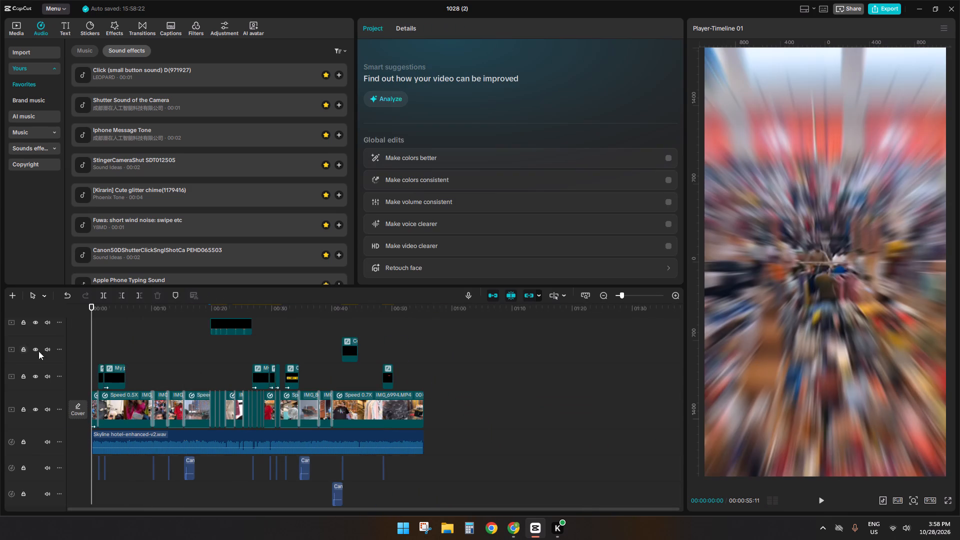
pyautogui.hotkey('ctrl', 'v')
# Replay the first seconds of the video several times to check the opening shutter sound against the footage and first title.
pyautogui.click(120, 335)
pyautogui.moveTo(120, 335); pyautogui.dragTo(0, 330)
pyautogui.press('space')
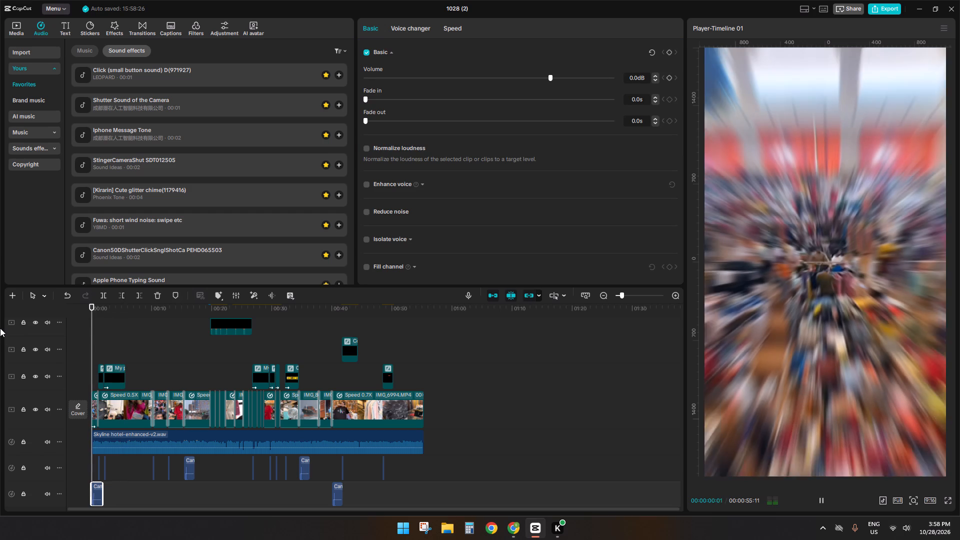
pyautogui.keyDown('ctrl'); pyautogui.scroll(9, 166, 402); pyautogui.keyUp('ctrl')
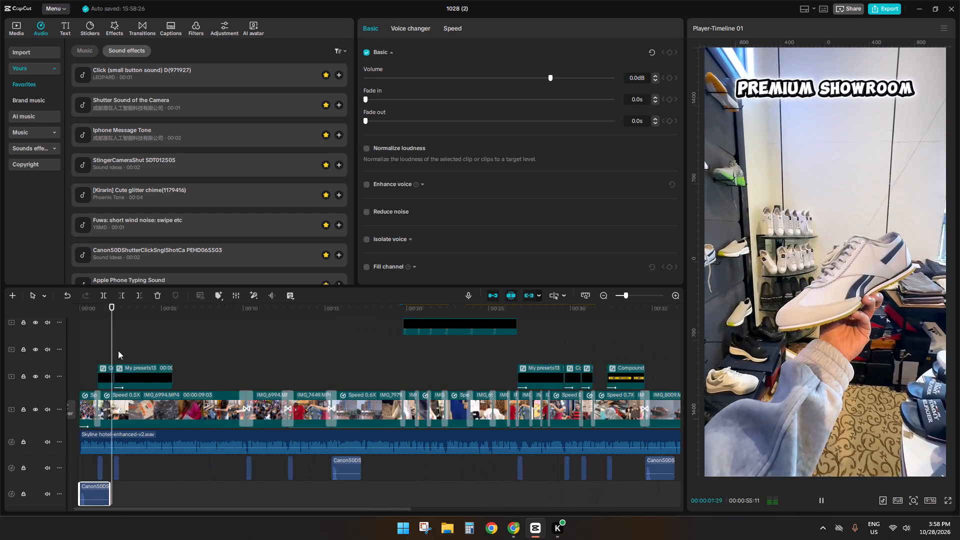
pyautogui.keyDown('ctrl'); pyautogui.click(115, 346); pyautogui.keyUp('ctrl')
pyautogui.moveTo(115, 346); pyautogui.dragTo(10, 343)
pyautogui.press('space')
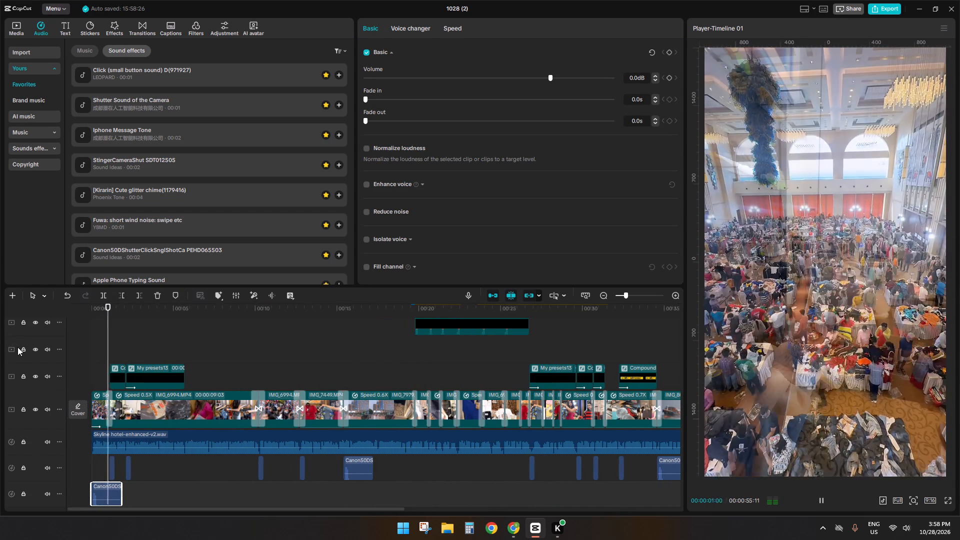
pyautogui.keyDown('ctrl'); pyautogui.scroll(9, 148, 396); pyautogui.keyUp('ctrl')
pyautogui.click(67, 330)
pyautogui.click(92, 334)
pyautogui.moveTo(92, 334); pyautogui.dragTo(38, 332)
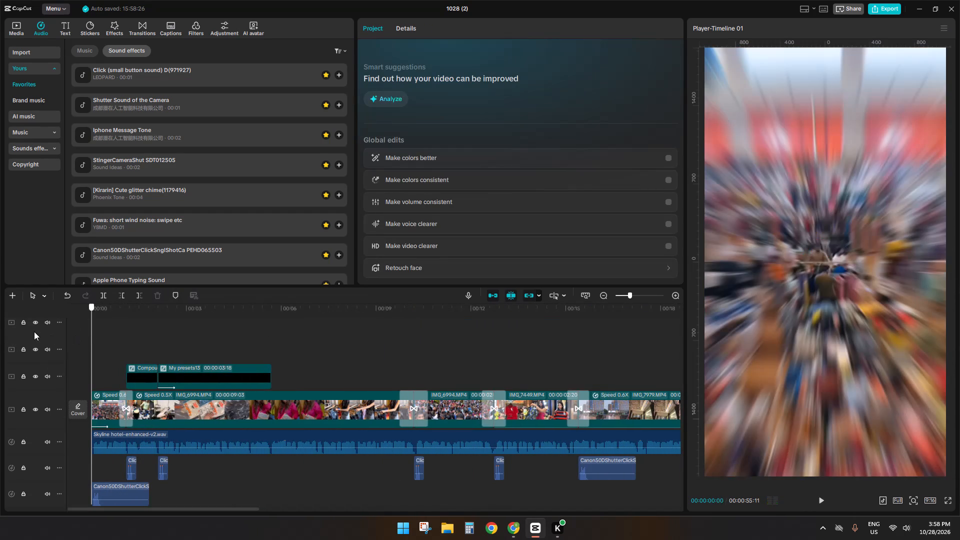
pyautogui.press('space')
pyautogui.press('space')
# Play the video again from the start to check the added sound effects against the opening titles, returning to the beginning.
pyautogui.doubleClick(106, 346)
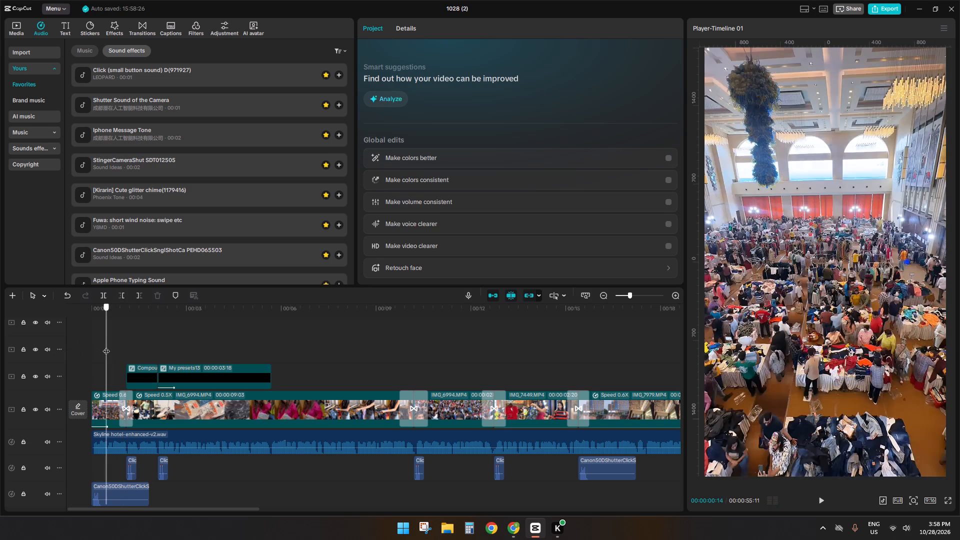
pyautogui.moveTo(106, 346); pyautogui.dragTo(24, 347)
pyautogui.press('space')
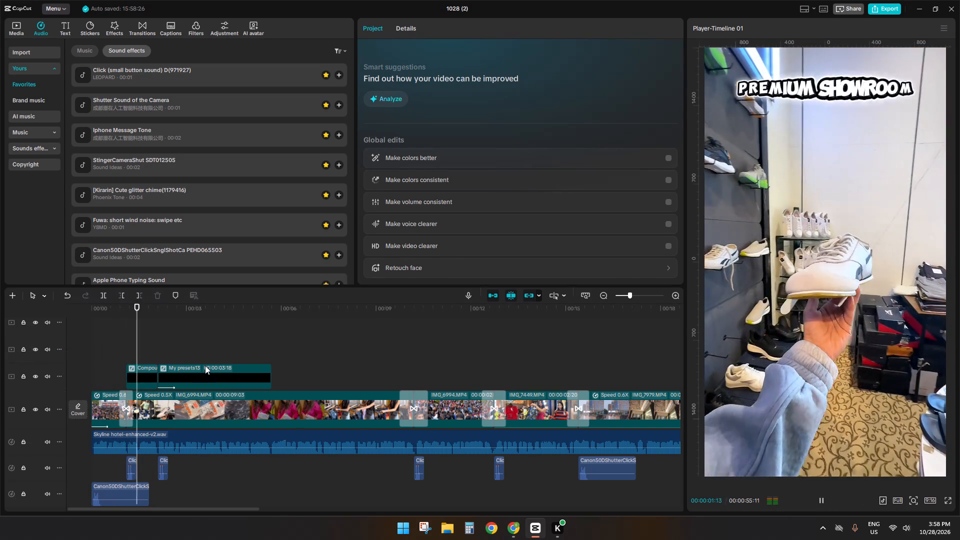
pyautogui.keyDown('ctrl'); pyautogui.scroll(-8, 205, 365); pyautogui.keyUp('ctrl')
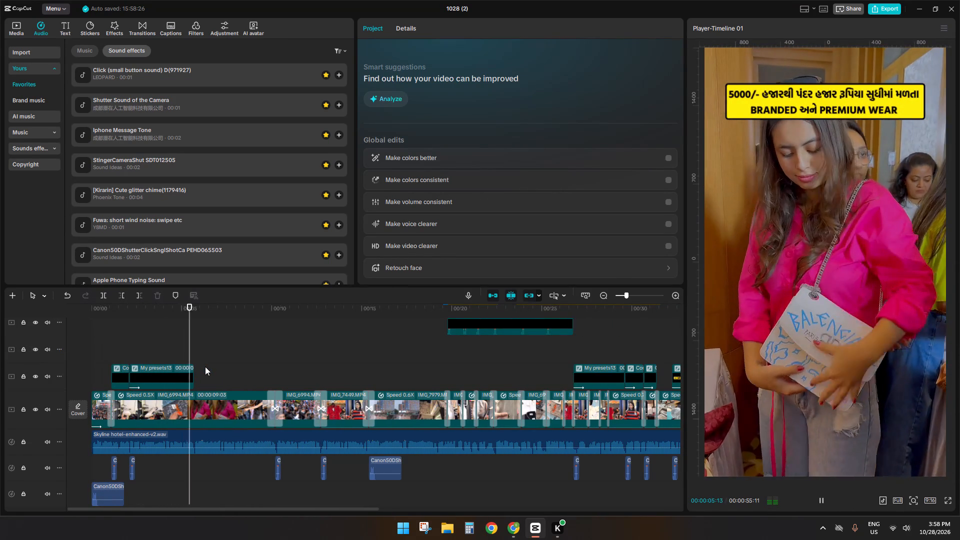
pyautogui.keyDown('ctrl'); pyautogui.scroll(-3, 303, 377); pyautogui.keyUp('ctrl')
pyautogui.click(335, 372)
pyautogui.moveTo(335, 372); pyautogui.dragTo(0, 339)
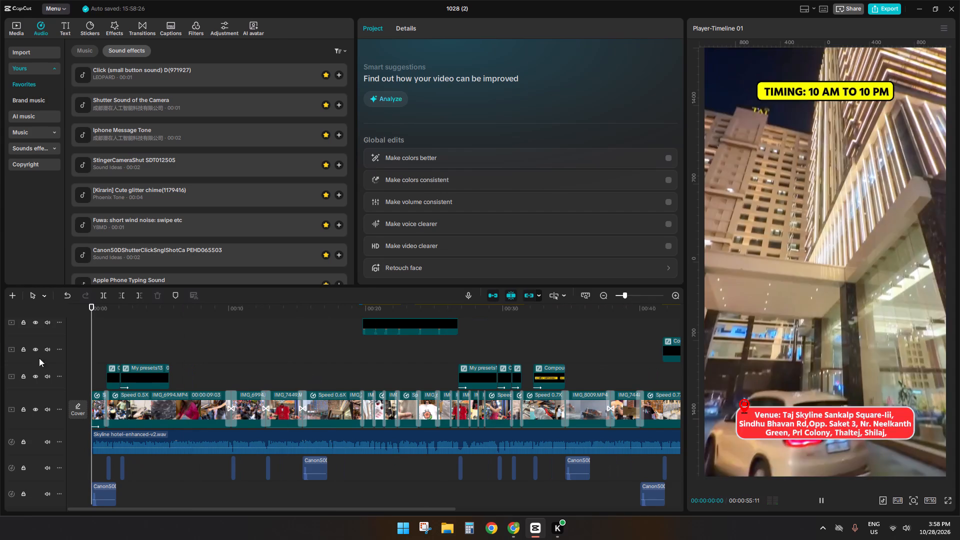
# Add the Click (small button sound) effect at 00:00:17:06, where the timing and venue banners begin.
pyautogui.keyDown('ctrl'); pyautogui.scroll(-7, 271, 365); pyautogui.keyUp('ctrl')
pyautogui.scroll(5, 279, 387)
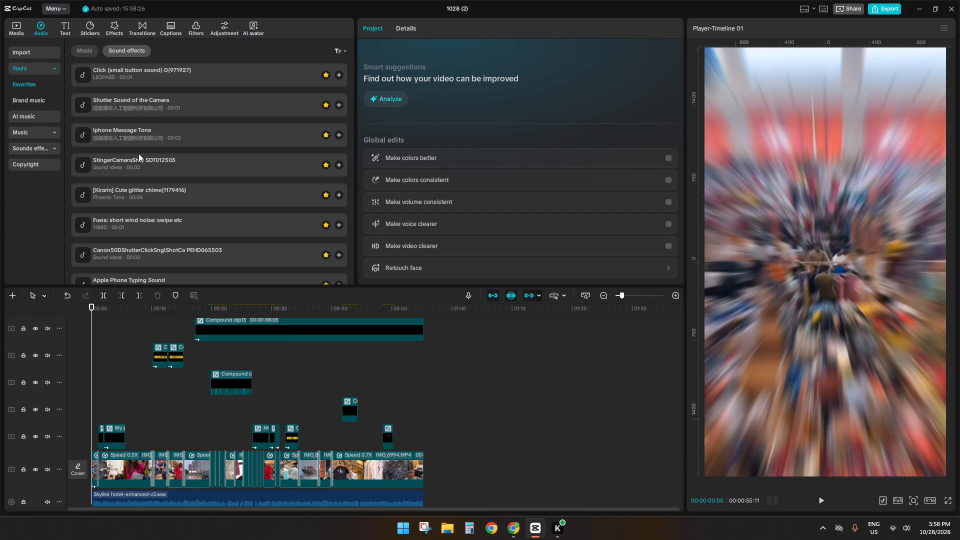
pyautogui.doubleClick(200, 411)
pyautogui.scroll(-5, 197, 409)
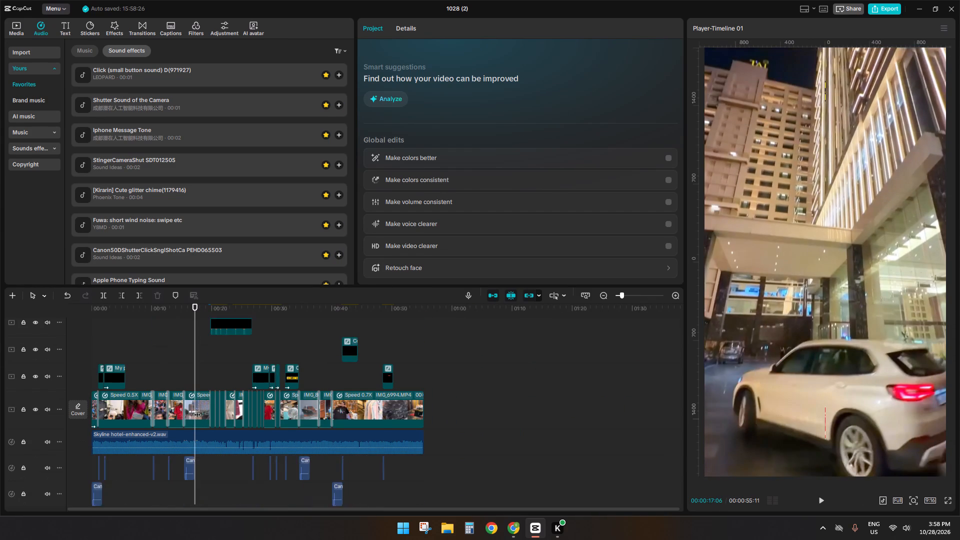
pyautogui.scroll(-3, 197, 409)
pyautogui.scroll(5, 197, 409)
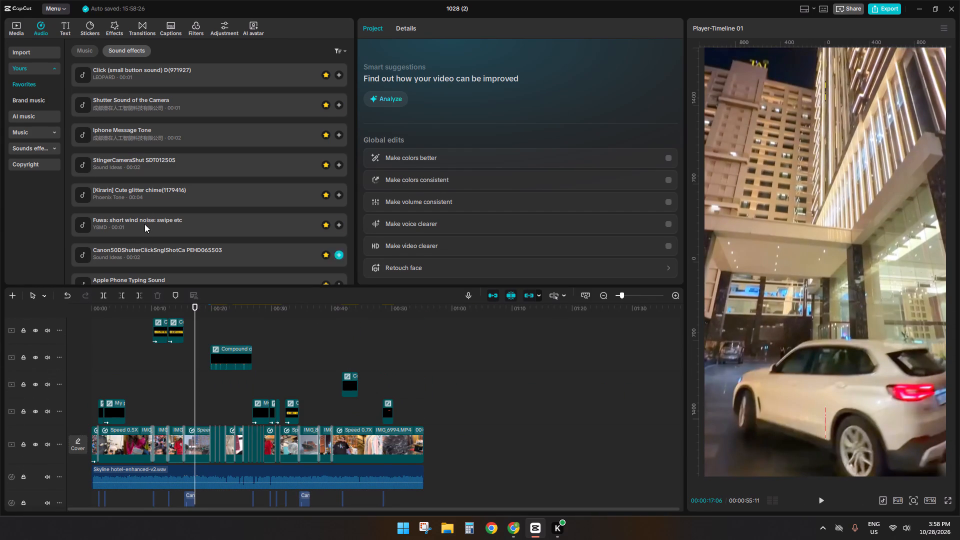
pyautogui.click(121, 75)
pyautogui.moveTo(122, 75); pyautogui.dragTo(122, 75)
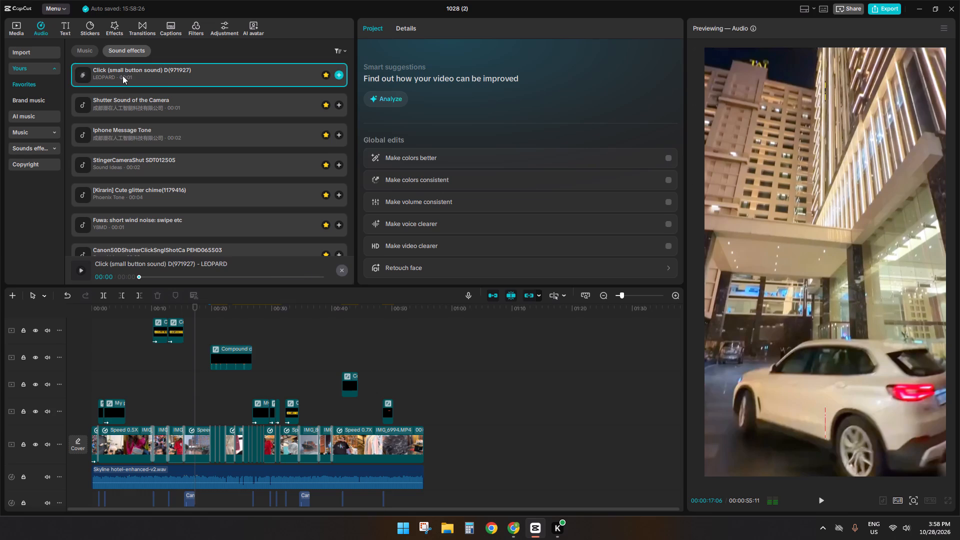
pyautogui.moveTo(122, 75); pyautogui.dragTo(198, 499)
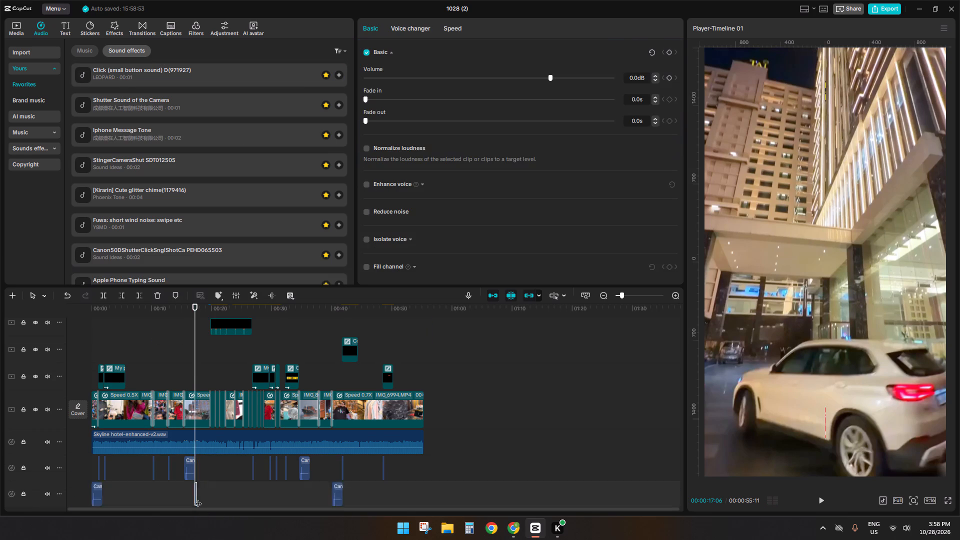
# Scrub through the banners and transitions between about 12 and 18 seconds to check them, returning to the start of the video.
pyautogui.scroll(6, 198, 498)
pyautogui.click(183, 442)
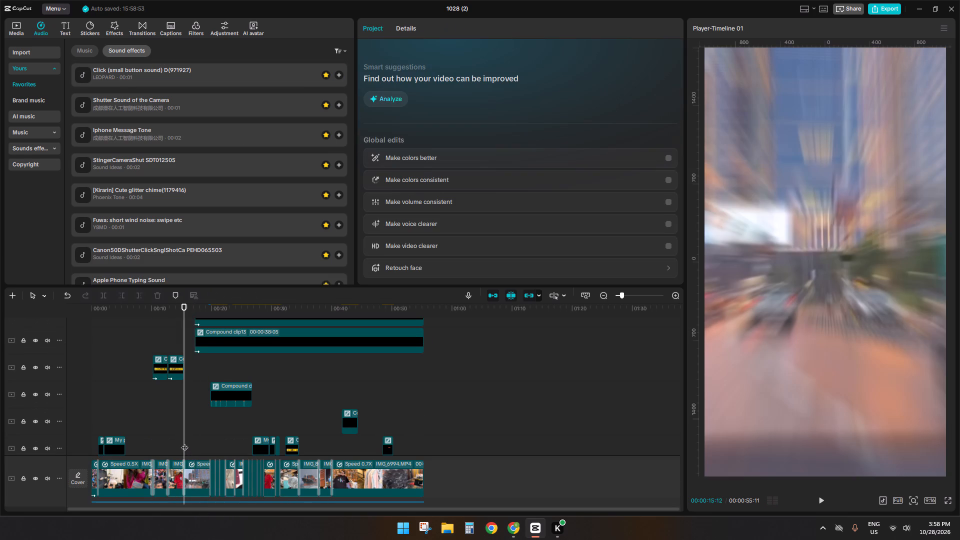
pyautogui.scroll(-4, 185, 442)
pyautogui.scroll(8, 192, 455)
pyautogui.click(201, 416)
pyautogui.moveTo(201, 416); pyautogui.dragTo(199, 416)
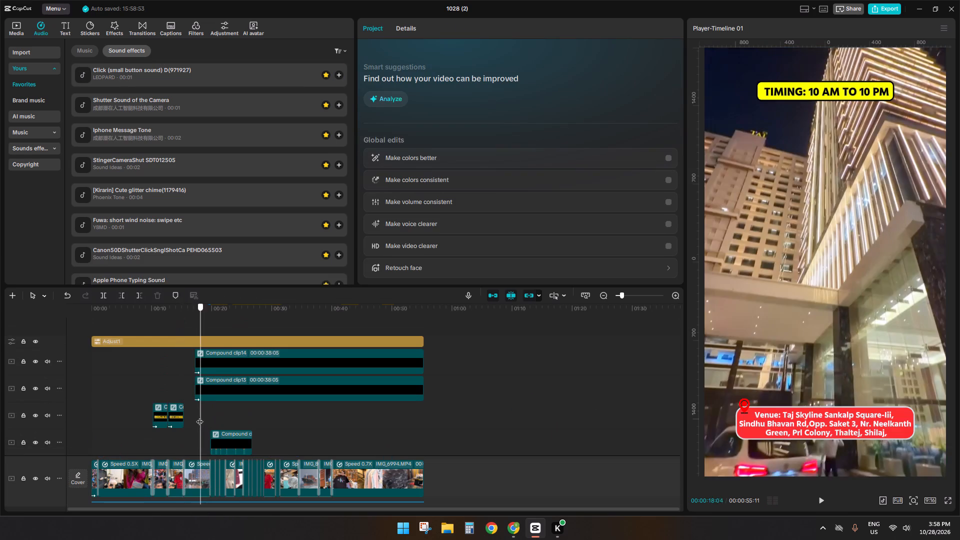
pyautogui.moveTo(199, 416); pyautogui.dragTo(167, 438)
pyautogui.scroll(-3, 168, 438)
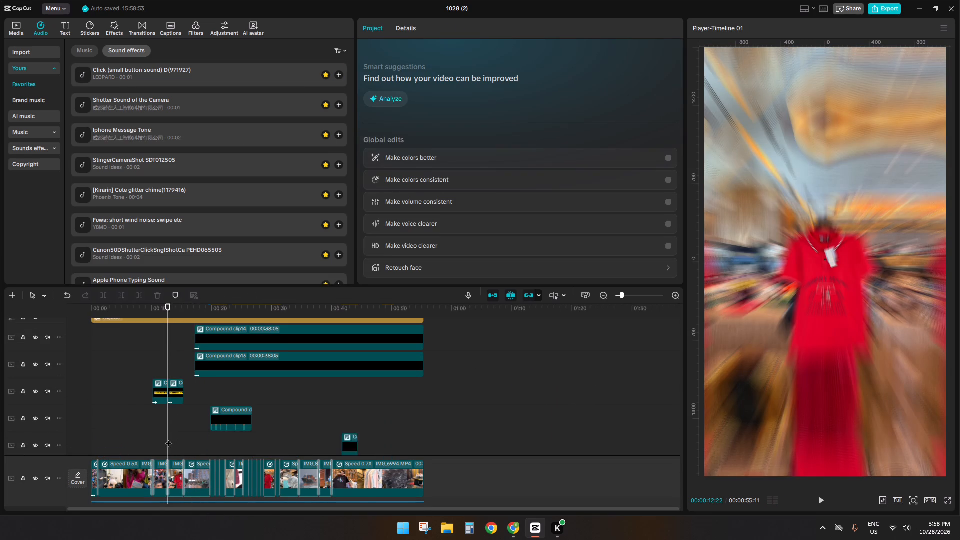
pyautogui.scroll(-3, 168, 438)
pyautogui.scroll(-4, 156, 386)
pyautogui.click(147, 346)
pyautogui.moveTo(147, 346); pyautogui.dragTo(0, 367)
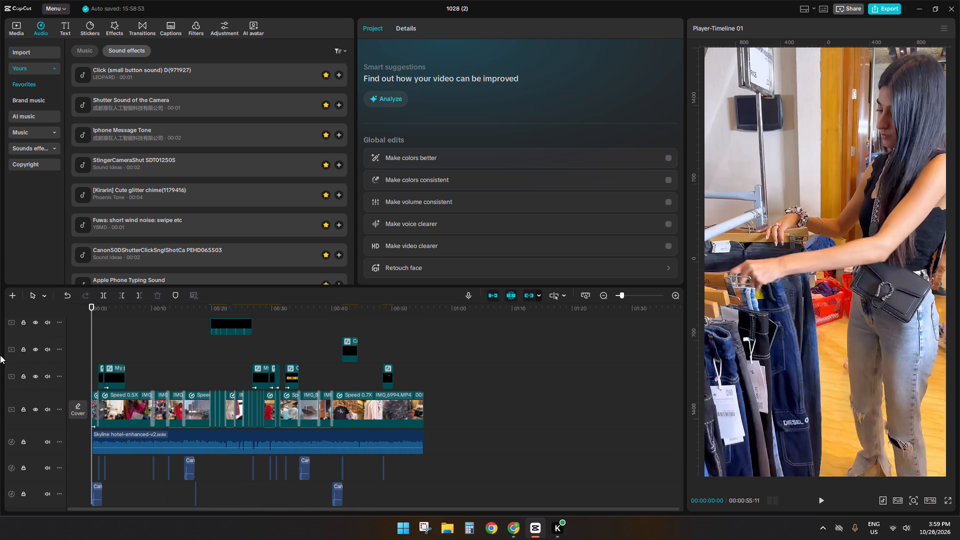
# Import the SORATH music video from the Bg Song folder on the desktop into the project media.
pyautogui.click(14, 34)
pyautogui.click(21, 48)
pyautogui.click(84, 53)
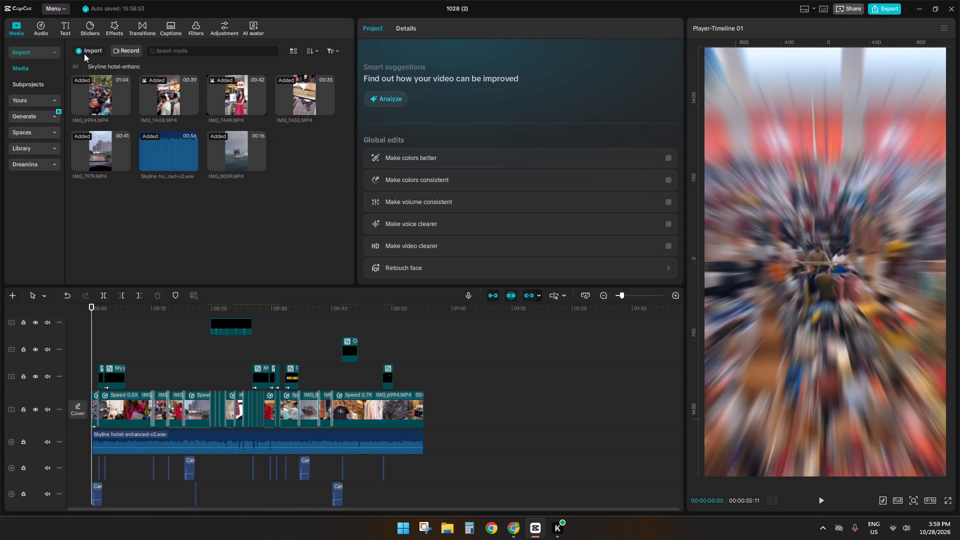
pyautogui.click(96, 72)
pyautogui.click(46, 140)
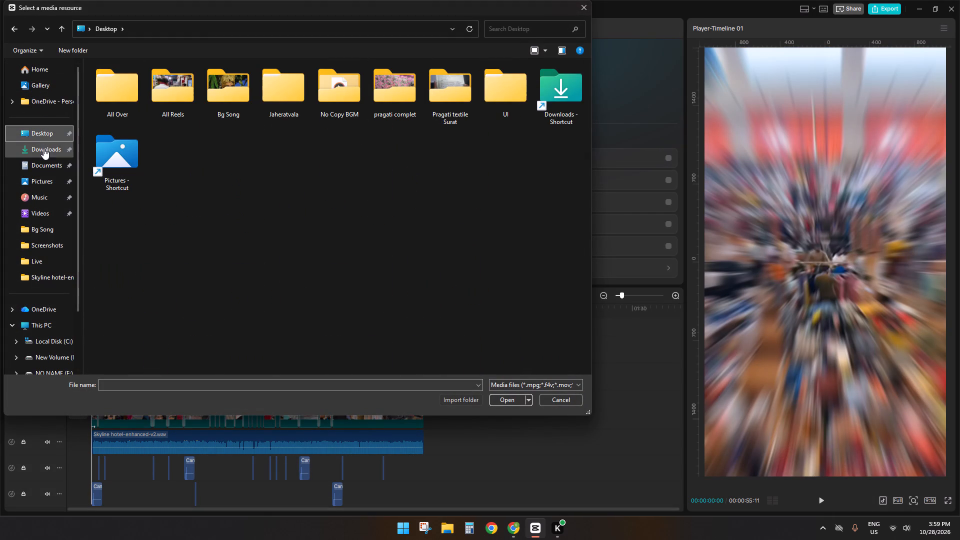
pyautogui.doubleClick(231, 81)
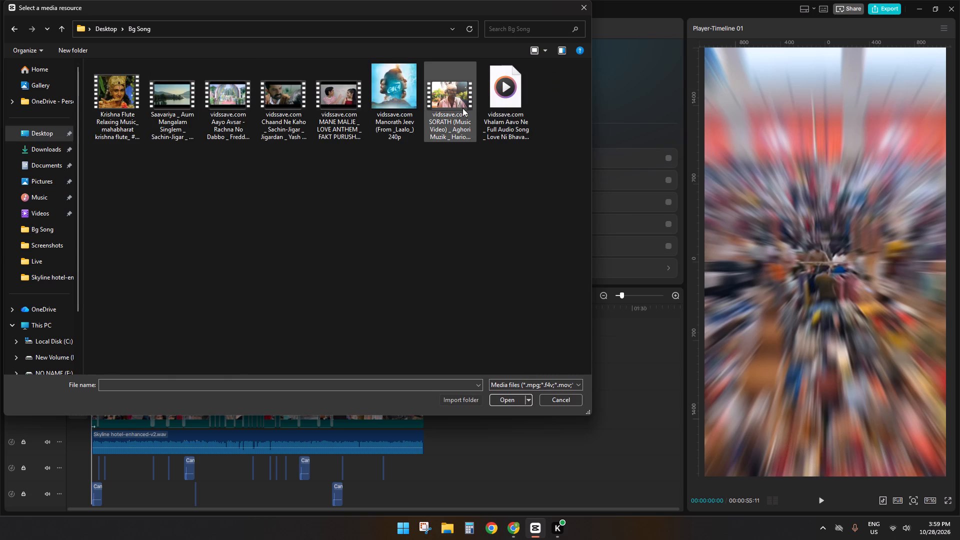
pyautogui.doubleClick(462, 108)
# Place the SORATH music video on its own overlay track above the main clips, without replacing any existing clip.
pyautogui.moveTo(320, 146); pyautogui.dragTo(78, 471)
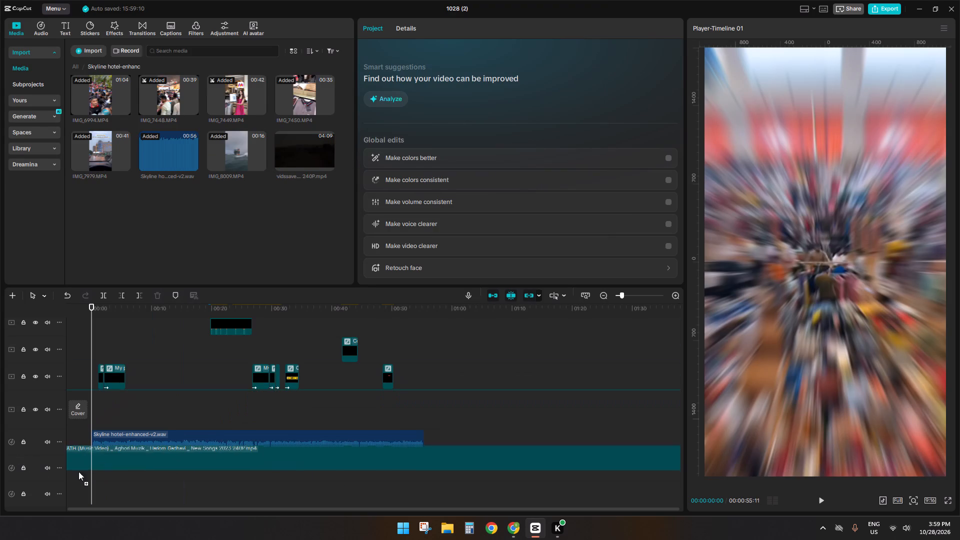
pyautogui.moveTo(78, 471); pyautogui.dragTo(215, 322)
pyautogui.click(561, 344)
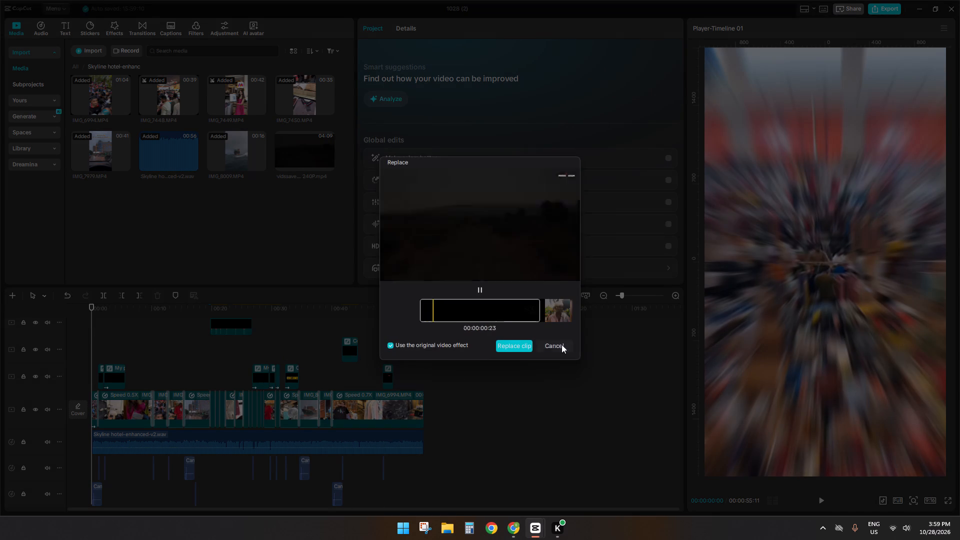
pyautogui.moveTo(288, 146); pyautogui.dragTo(119, 346)
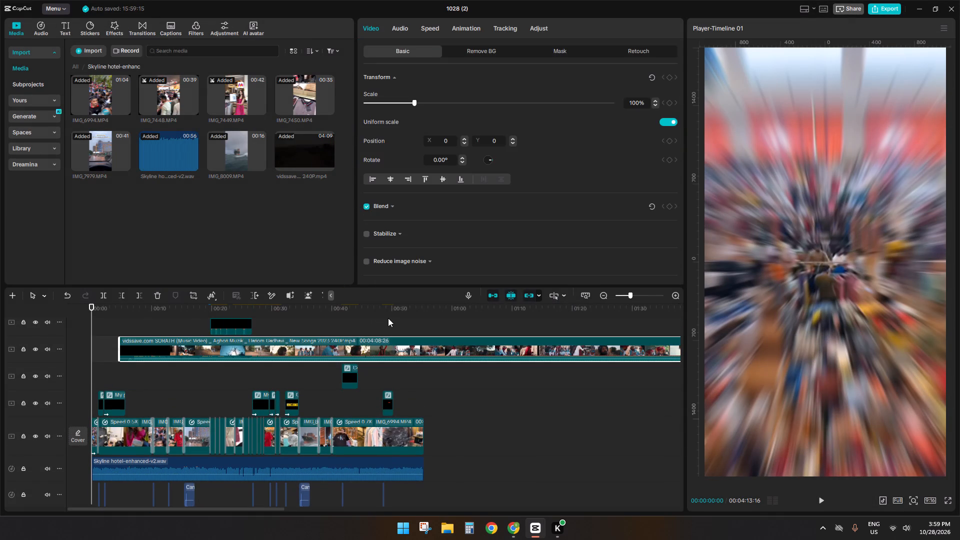
# Trim off the part of the SORATH clip before 00:00:26:07 and move the remainder to the start of the timeline.
pyautogui.click(389, 319)
pyautogui.press('space')
pyautogui.click(251, 374)
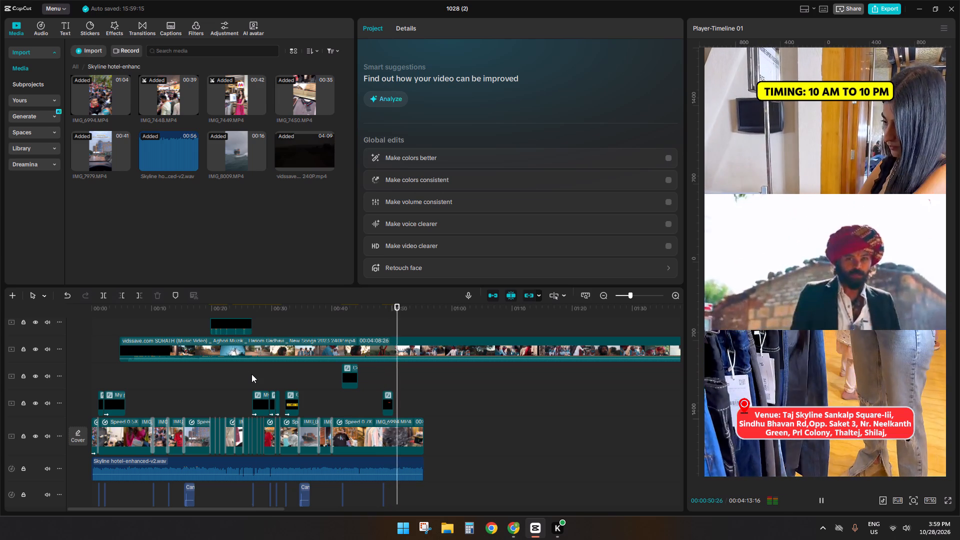
pyautogui.press('space')
pyautogui.click(249, 371)
pyautogui.click(257, 360)
pyautogui.press('q')
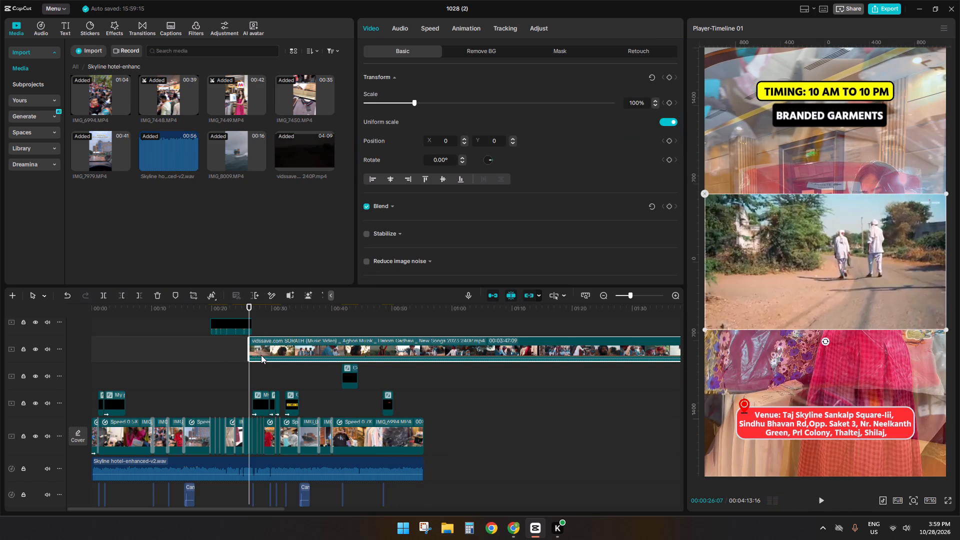
pyautogui.moveTo(261, 355); pyautogui.dragTo(72, 369)
# Extract the audio from the SORATH clip and delete its video from the overlay track.
pyautogui.rightClick(112, 355)
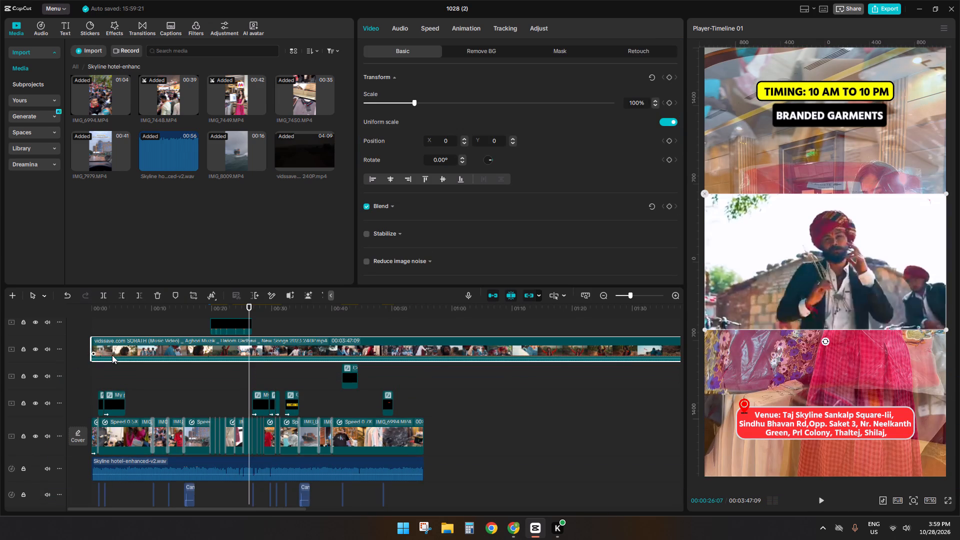
pyautogui.click(167, 266)
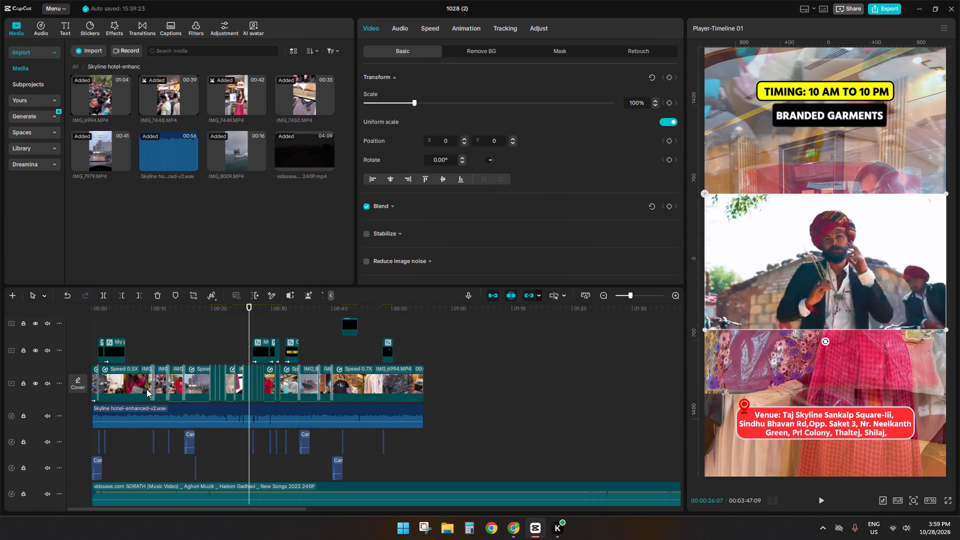
pyautogui.press('d')
# Play the music from the start, then cut it at 00:00:55:11 where the video ends and delete the excess.
pyautogui.scroll(-3, 154, 397)
pyautogui.click(119, 462)
pyautogui.doubleClick(122, 455)
pyautogui.moveTo(122, 455); pyautogui.dragTo(59, 468)
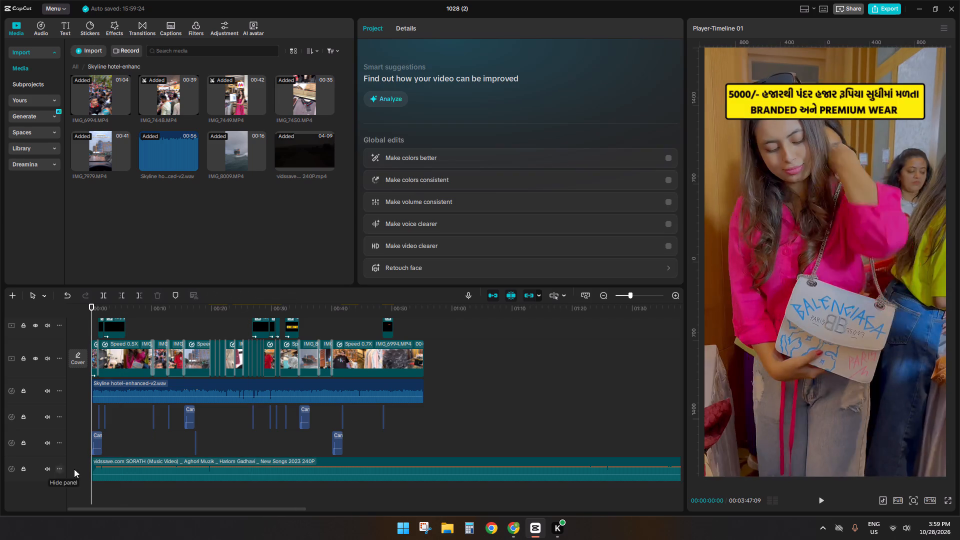
pyautogui.press('space')
pyautogui.click(418, 420)
pyautogui.moveTo(418, 420); pyautogui.dragTo(423, 419)
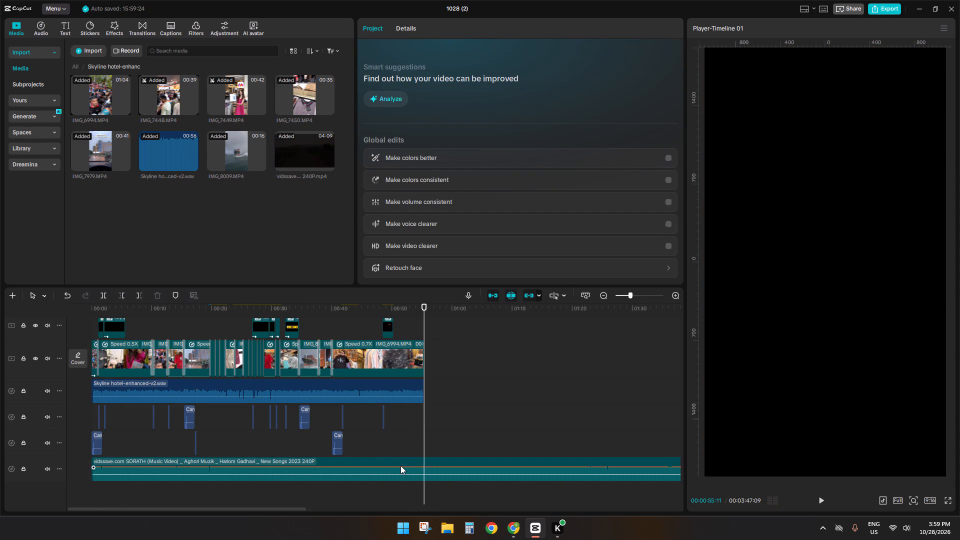
pyautogui.click(400, 465)
pyautogui.press('s')
pyautogui.press('d')
# Set the SORATH background music's volume to -24.0 dB.
pyautogui.click(371, 471)
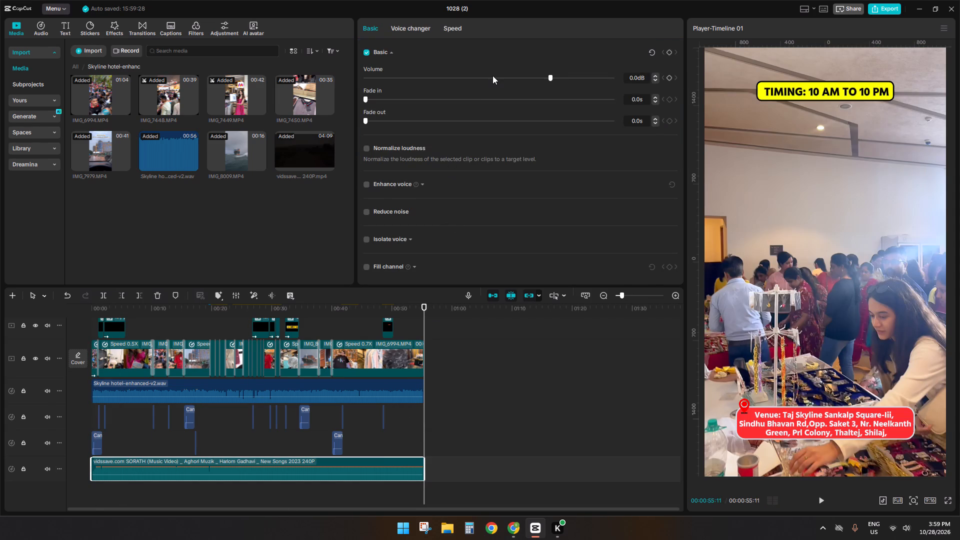
pyautogui.click(492, 75)
pyautogui.moveTo(492, 75); pyautogui.dragTo(474, 83)
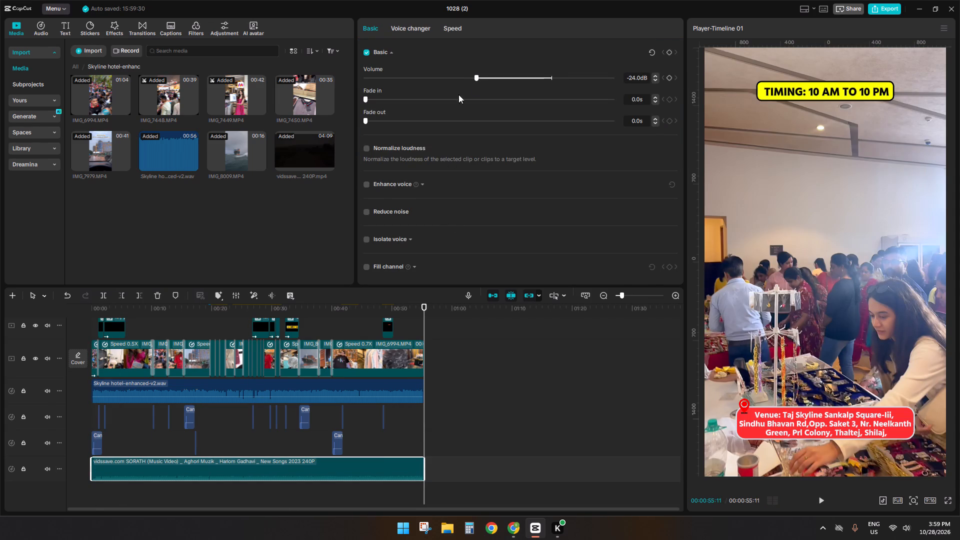
# Play the video from the start and set the Skyline hotel-enhanced-v2.wav voiceover's volume to 3.2 dB.
pyautogui.click(210, 417)
pyautogui.moveTo(210, 417); pyautogui.dragTo(5, 435)
pyautogui.press('space')
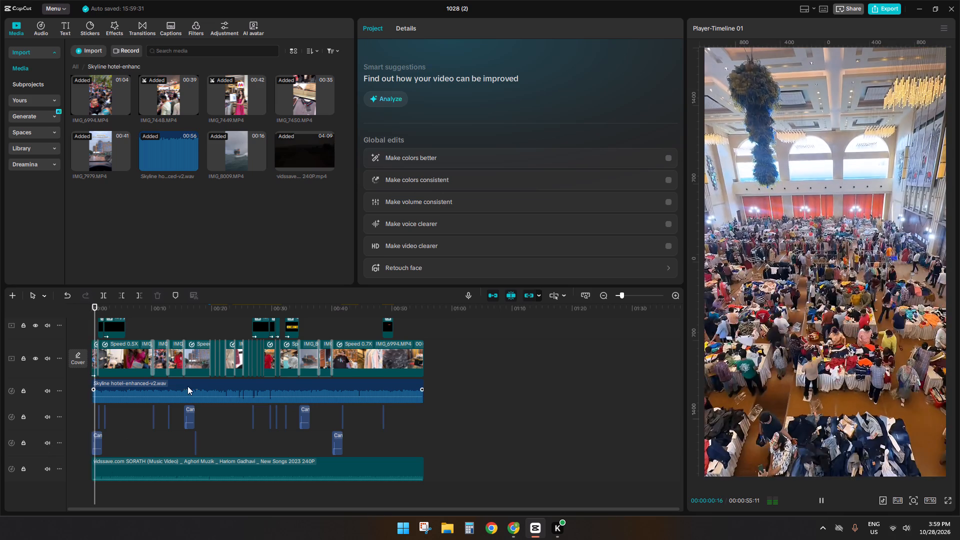
pyautogui.click(187, 386)
pyautogui.click(565, 78)
pyautogui.moveTo(565, 78); pyautogui.dragTo(558, 81)
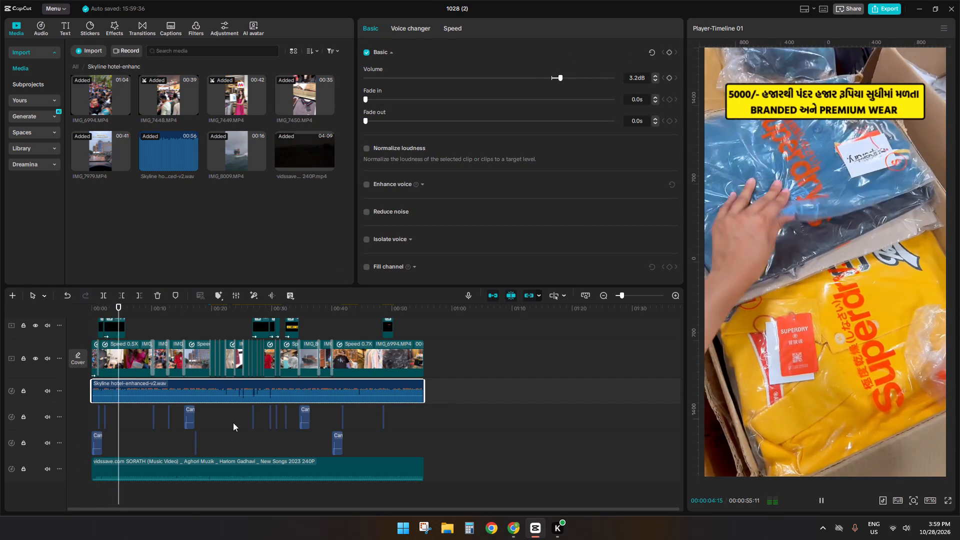
# Replay the footage just after the opening titles, around 6 to 8 seconds, to examine the untitled section and the audio mix.
pyautogui.click(225, 473)
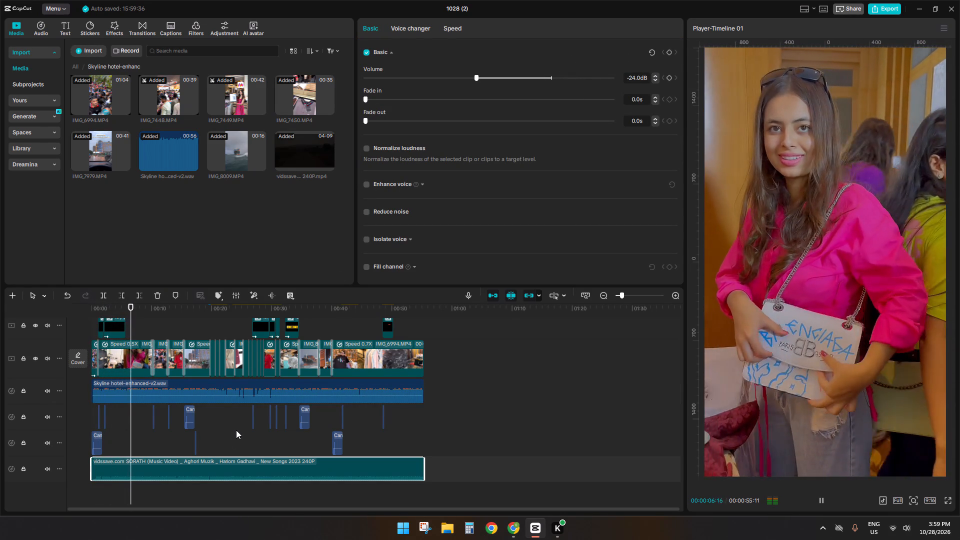
pyautogui.scroll(9, 235, 435)
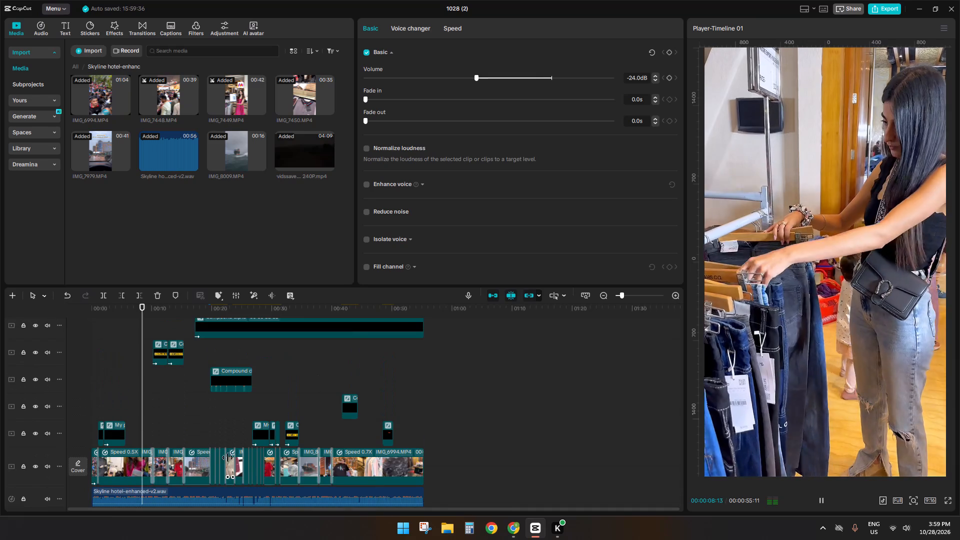
pyautogui.keyDown('ctrl'); pyautogui.scroll(9, 146, 426); pyautogui.keyUp('ctrl')
pyautogui.click(102, 393)
pyautogui.press('space')
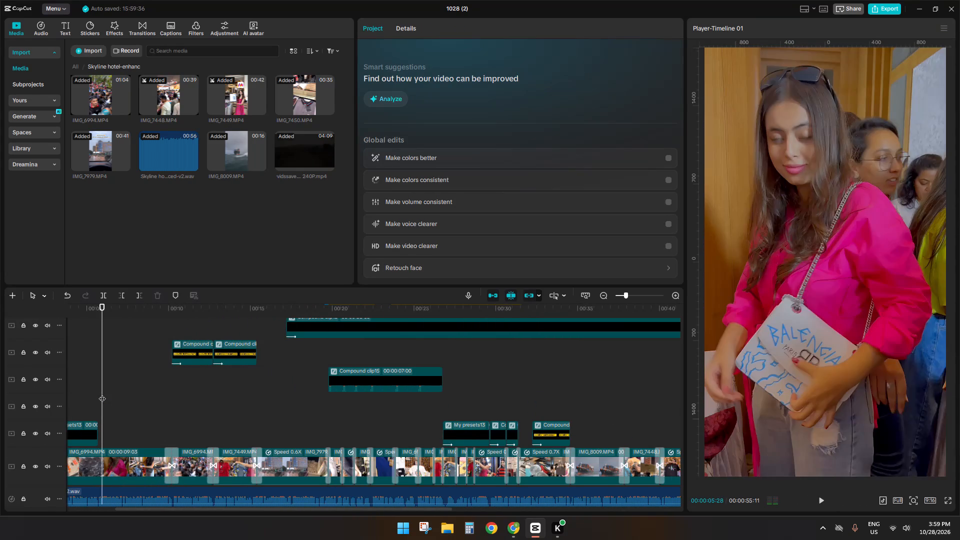
pyautogui.press('space')
pyautogui.press('space')
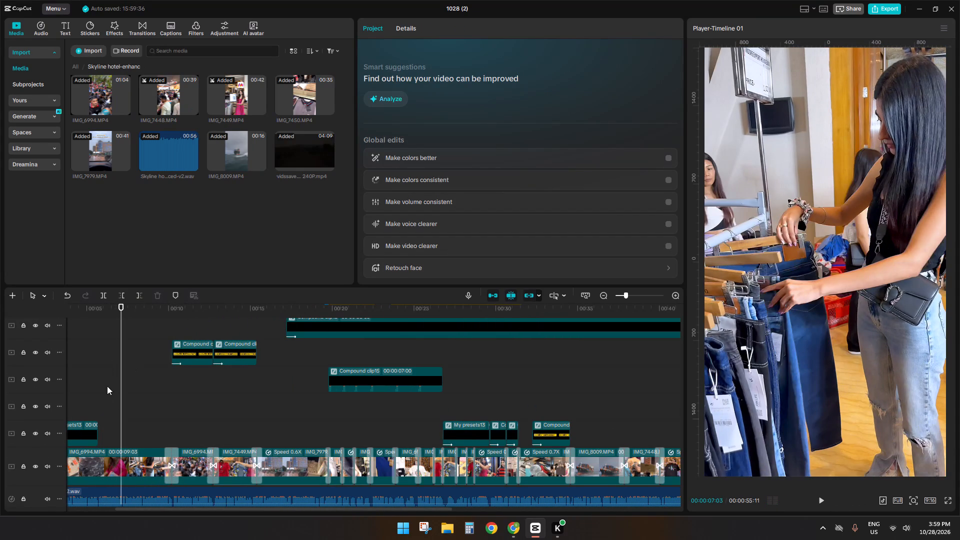
pyautogui.click(105, 395)
pyautogui.press('space')
pyautogui.press('space')
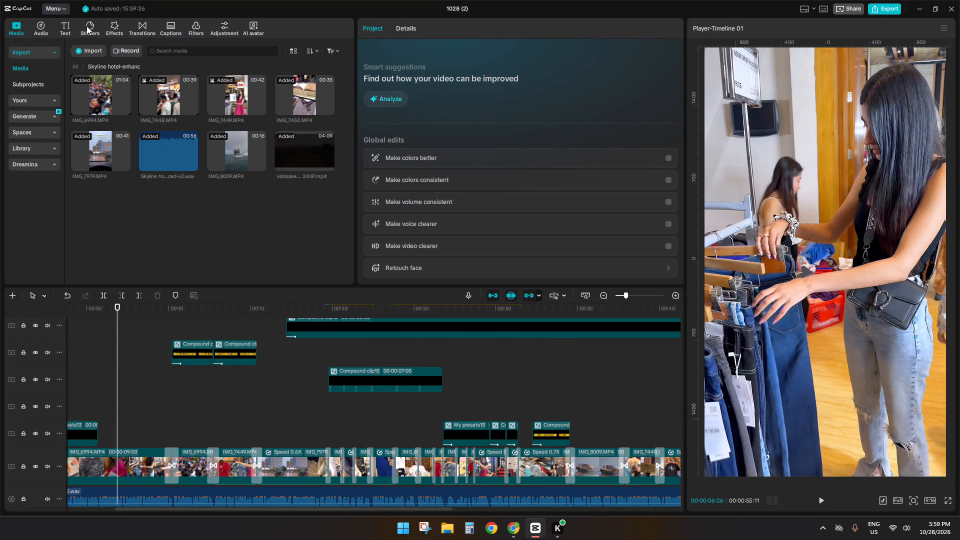
# Preview the red burst and HOLA JUNIO favorite text templates, and place HOLA JUNIO just after the opening titles, around 6 seconds.
pyautogui.click(86, 26)
pyautogui.click(65, 32)
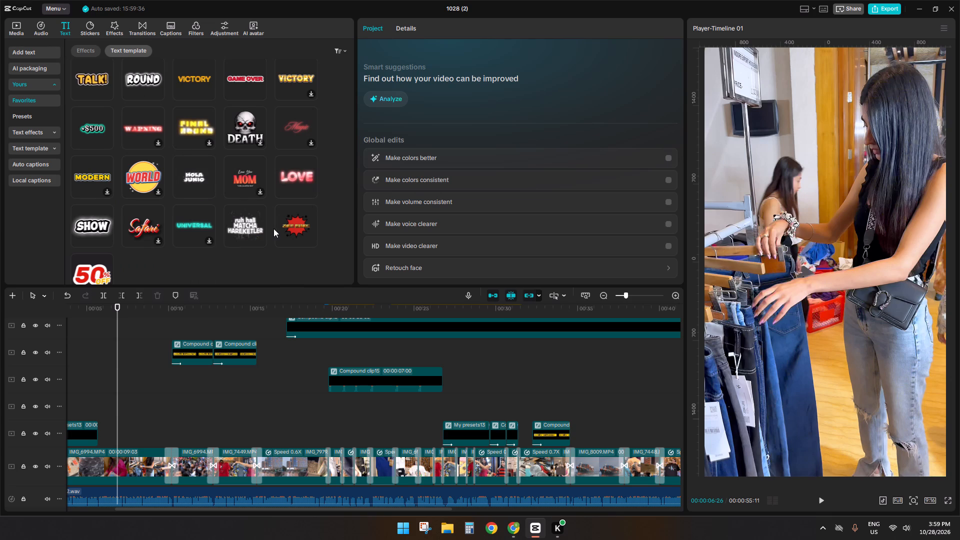
pyautogui.click(286, 226)
pyautogui.click(287, 225)
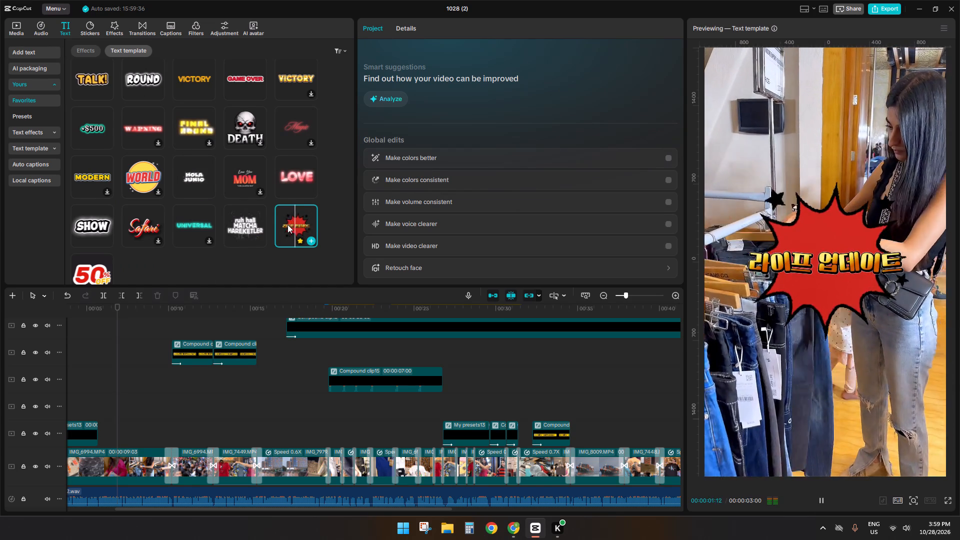
pyautogui.click(196, 179)
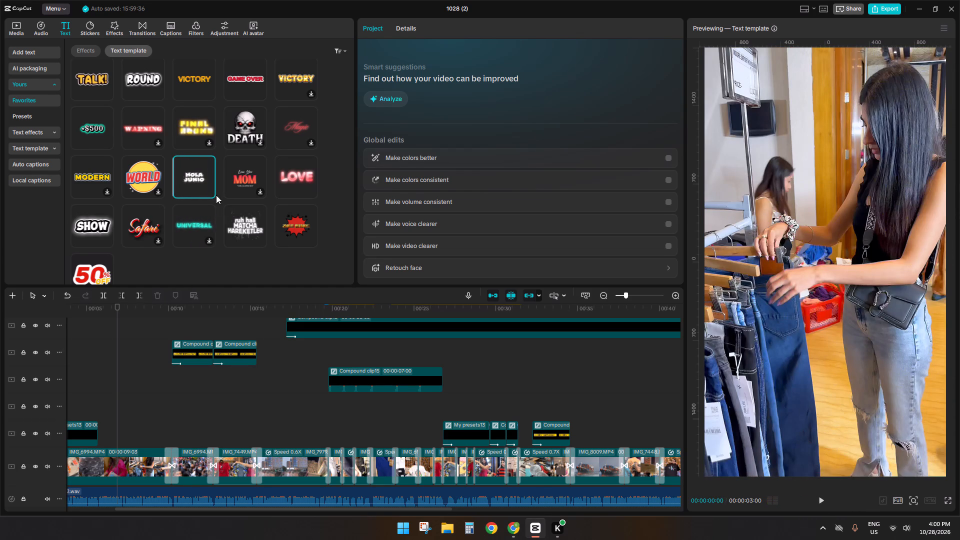
pyautogui.moveTo(187, 174); pyautogui.dragTo(107, 431)
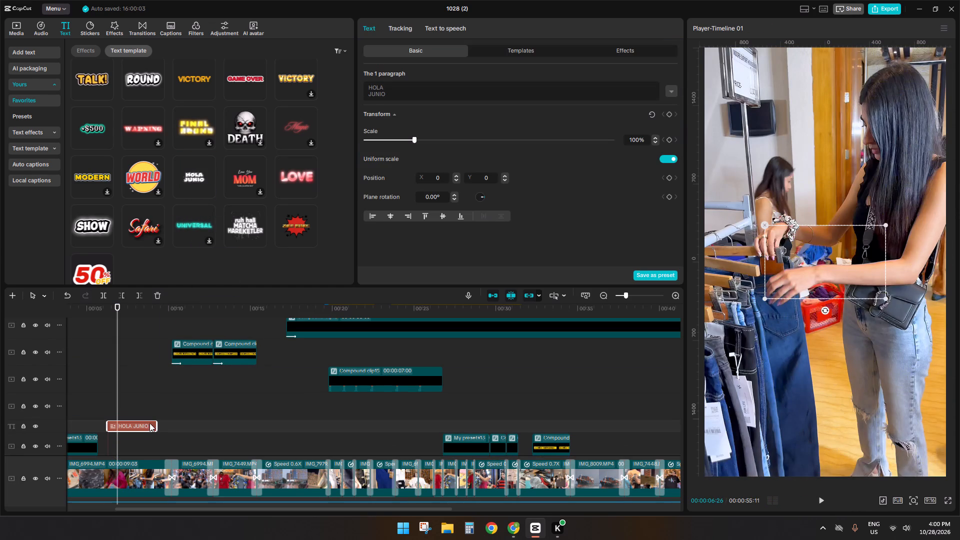
# Replace the HOLA JUNIO title's text with "500/- & 1500/-".
pyautogui.moveTo(401, 102); pyautogui.dragTo(289, 61)
pyautogui.moveTo(409, 95); pyautogui.dragTo(266, 49)
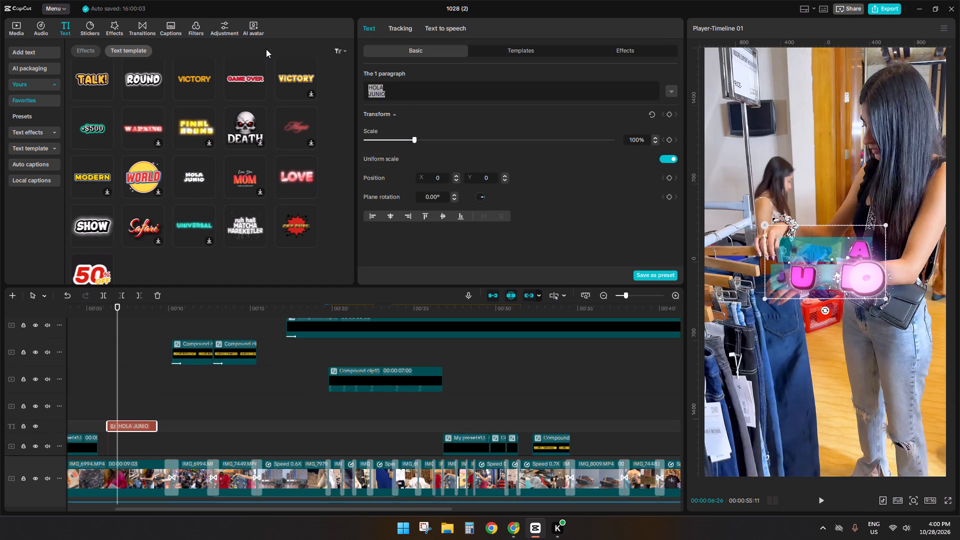
pyautogui.write('500')
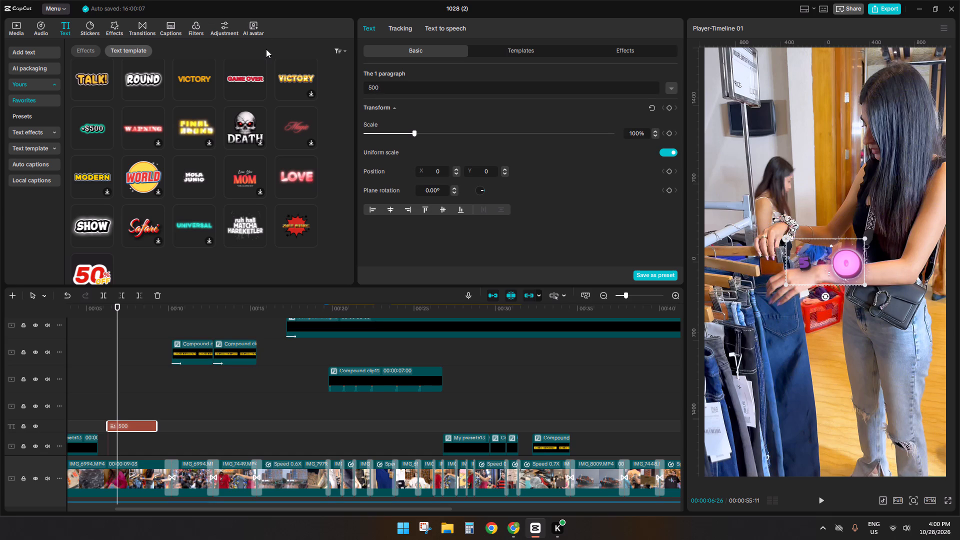
pyautogui.write('/-')
pyautogui.press('space')
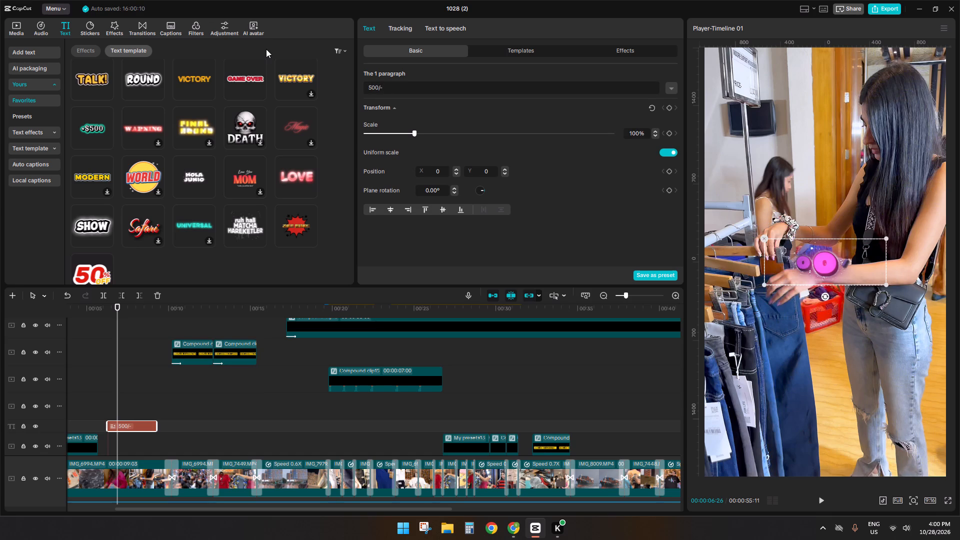
pyautogui.hotkey('shift', '&')
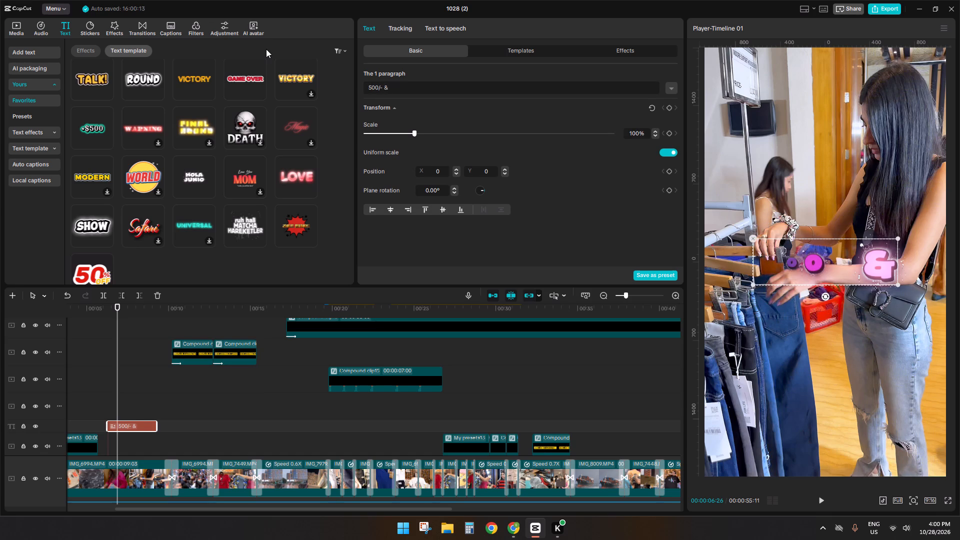
pyautogui.press('space')
pyautogui.write('1500')
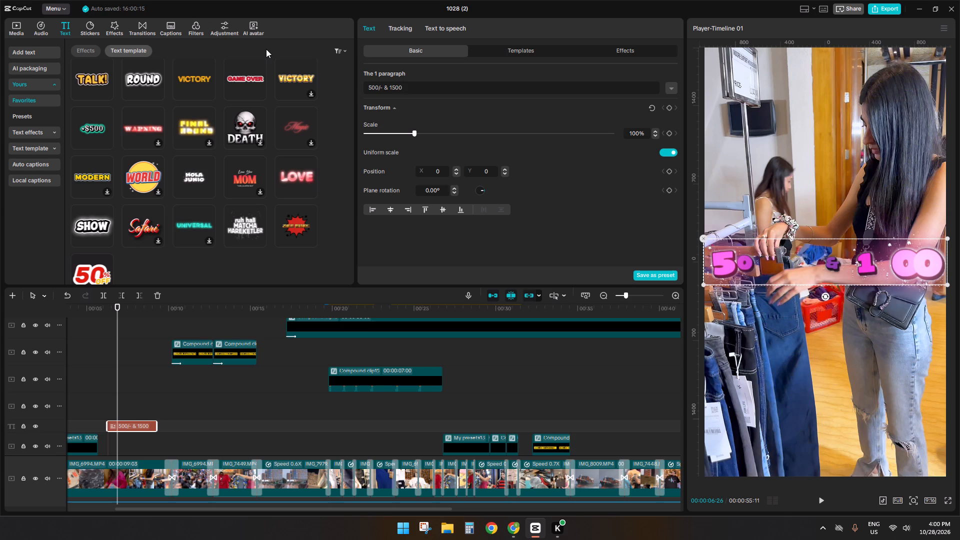
pyautogui.write('/-')
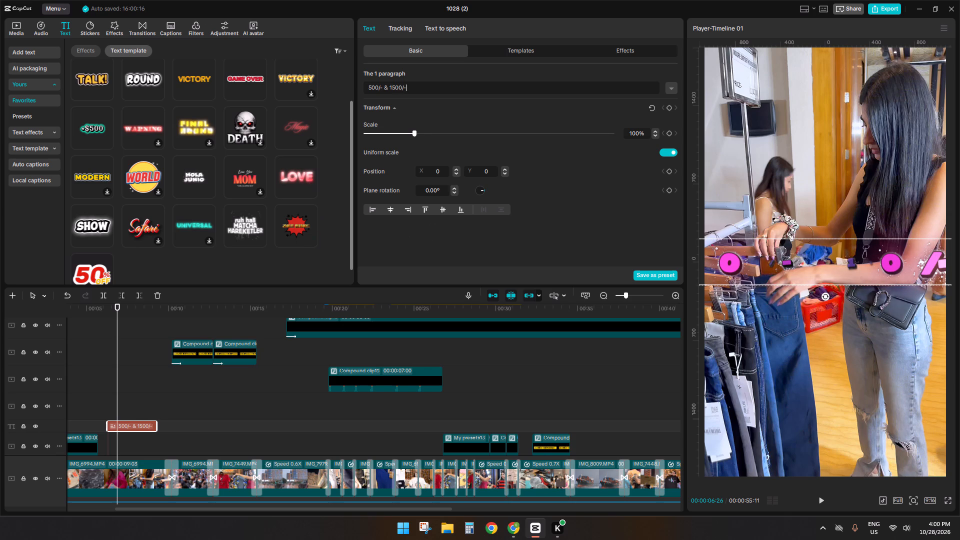
# Scale the 500/- & 1500/- title to 60% and move it near the top of the frame at position X 0, Y 1531.
pyautogui.moveTo(418, 133); pyautogui.dragTo(394, 137)
pyautogui.press('space')
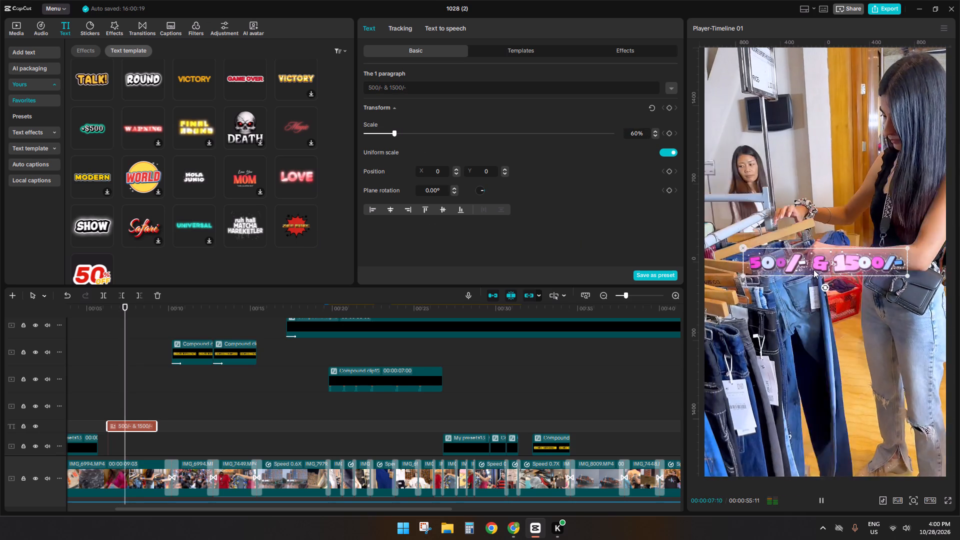
pyautogui.moveTo(833, 259); pyautogui.dragTo(830, 98)
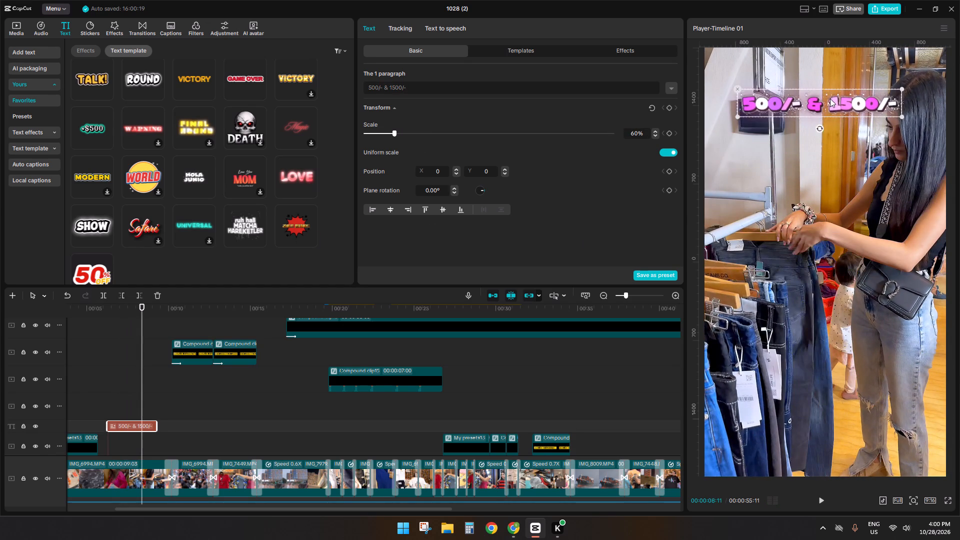
pyautogui.moveTo(830, 98); pyautogui.dragTo(832, 88)
pyautogui.press('space')
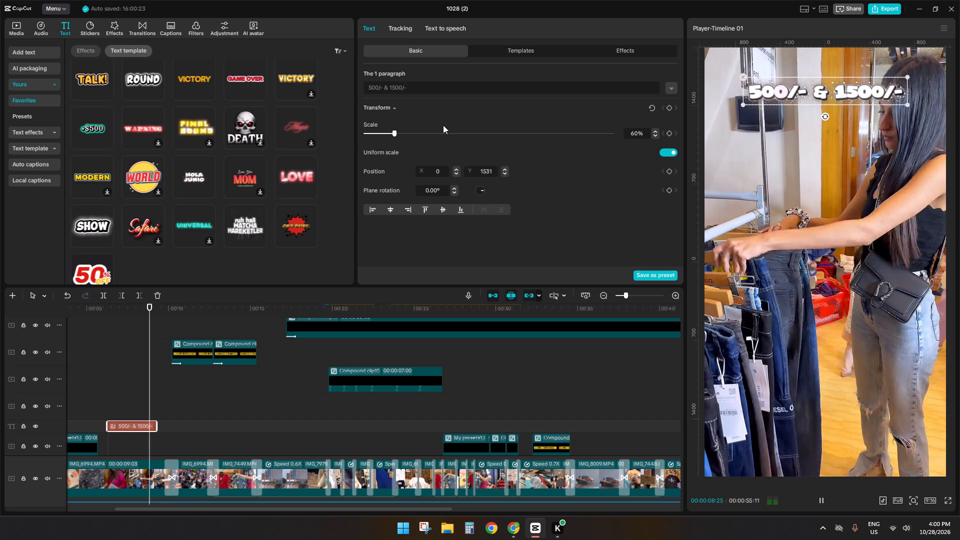
pyautogui.press('space')
# Extend the 500/- & 1500/- title's end to the start of the following compound clip, around 10 seconds, and play it back.
pyautogui.moveTo(156, 422); pyautogui.dragTo(169, 423)
pyautogui.click(103, 413)
pyautogui.press('space')
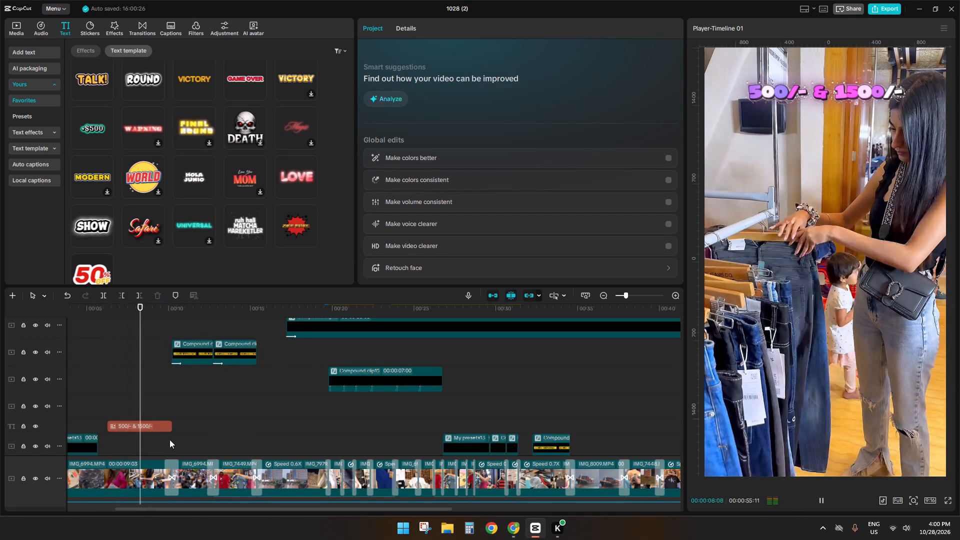
pyautogui.keyDown('ctrl'); pyautogui.scroll(-1, 167, 439); pyautogui.keyUp('ctrl')
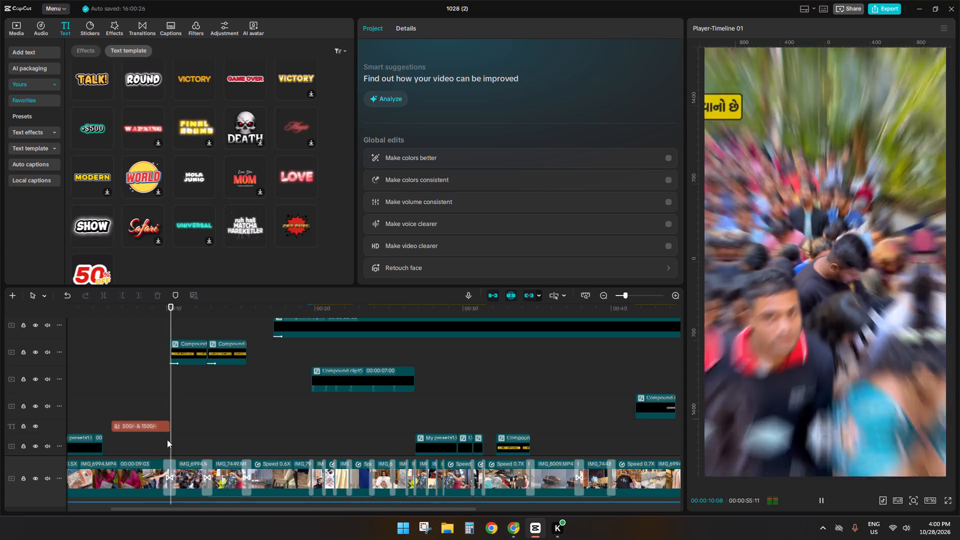
pyautogui.click(140, 403)
pyautogui.click(157, 429)
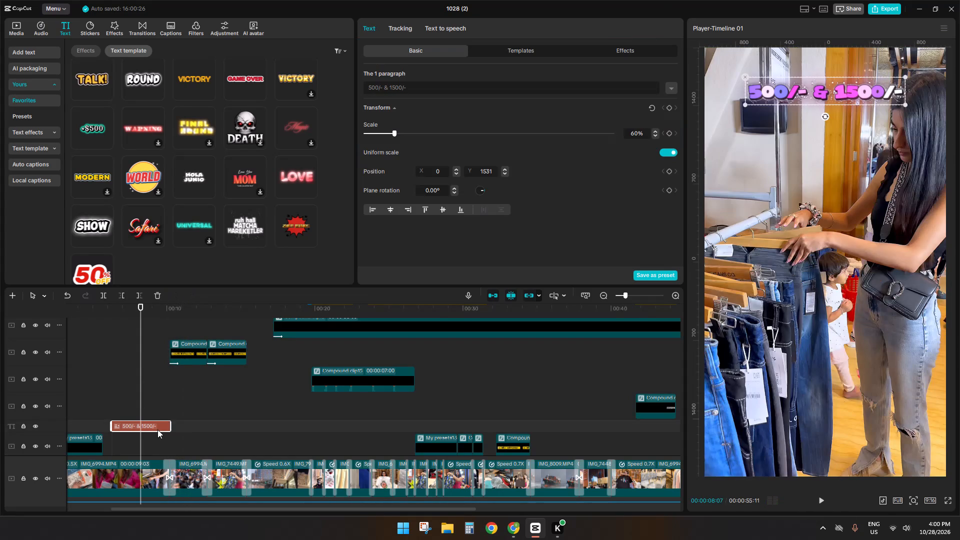
pyautogui.press('space')
pyautogui.press('space')
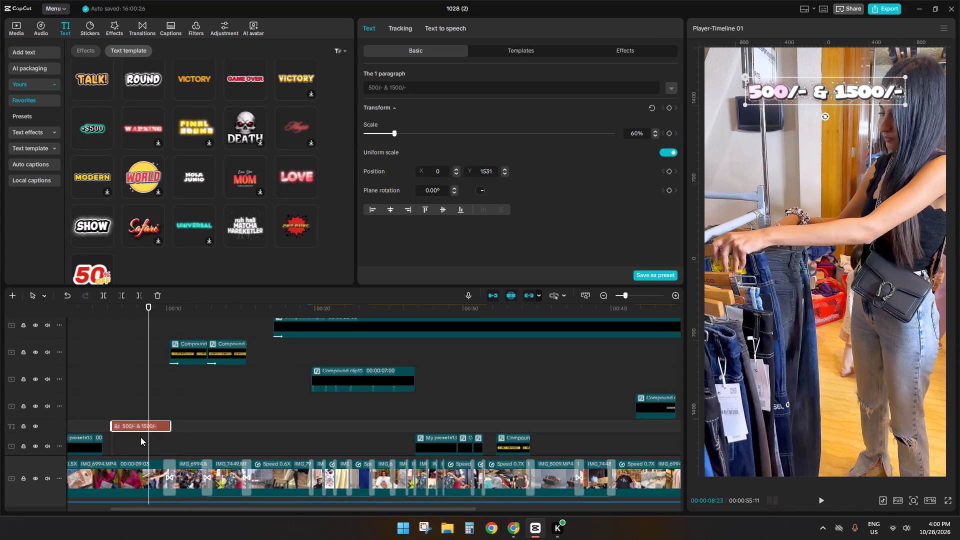
# Split the IMG_6994.MP4 clip on the main track at the 500/- & 1500/- title's start, around 6 seconds.
pyautogui.keyDown('alt'); pyautogui.click(124, 471); pyautogui.keyUp('alt')
pyautogui.click(111, 441)
pyautogui.click(110, 476)
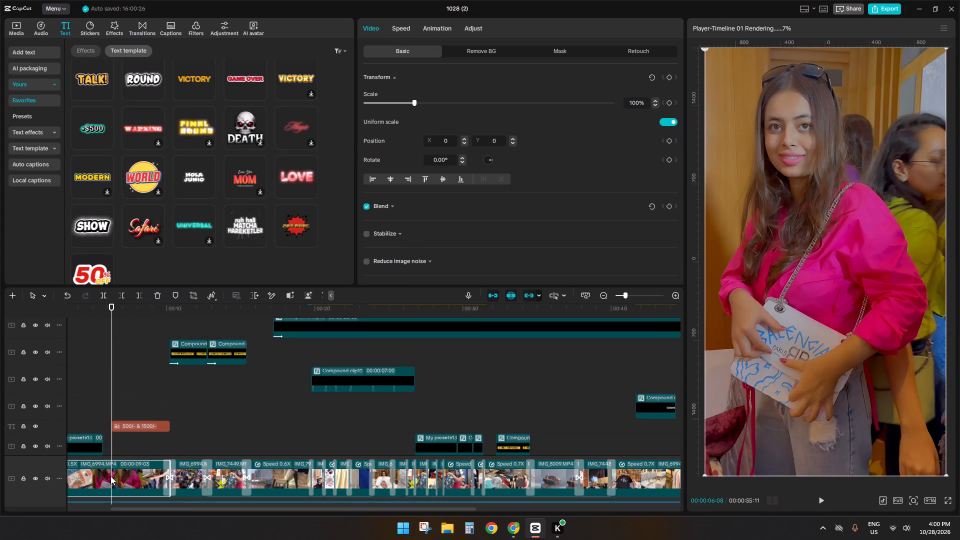
pyautogui.press('s')
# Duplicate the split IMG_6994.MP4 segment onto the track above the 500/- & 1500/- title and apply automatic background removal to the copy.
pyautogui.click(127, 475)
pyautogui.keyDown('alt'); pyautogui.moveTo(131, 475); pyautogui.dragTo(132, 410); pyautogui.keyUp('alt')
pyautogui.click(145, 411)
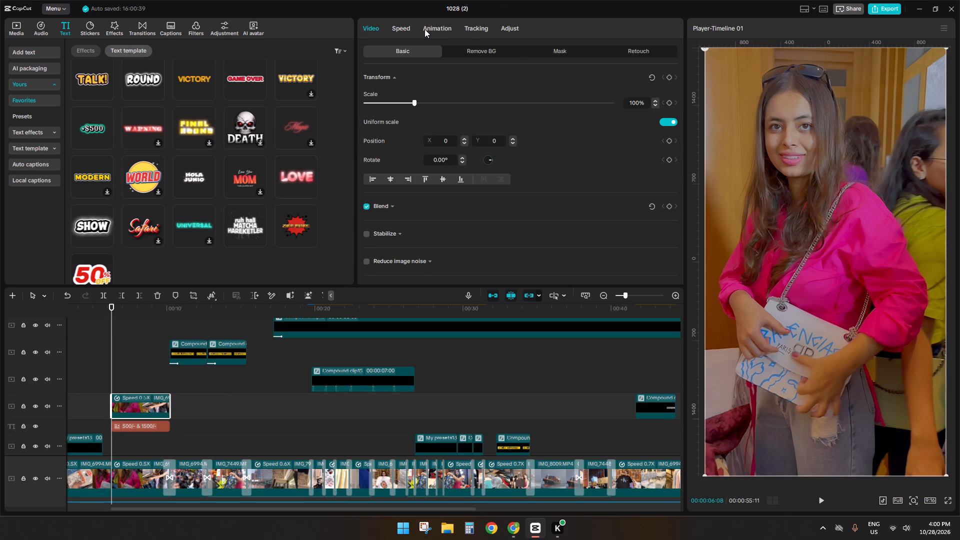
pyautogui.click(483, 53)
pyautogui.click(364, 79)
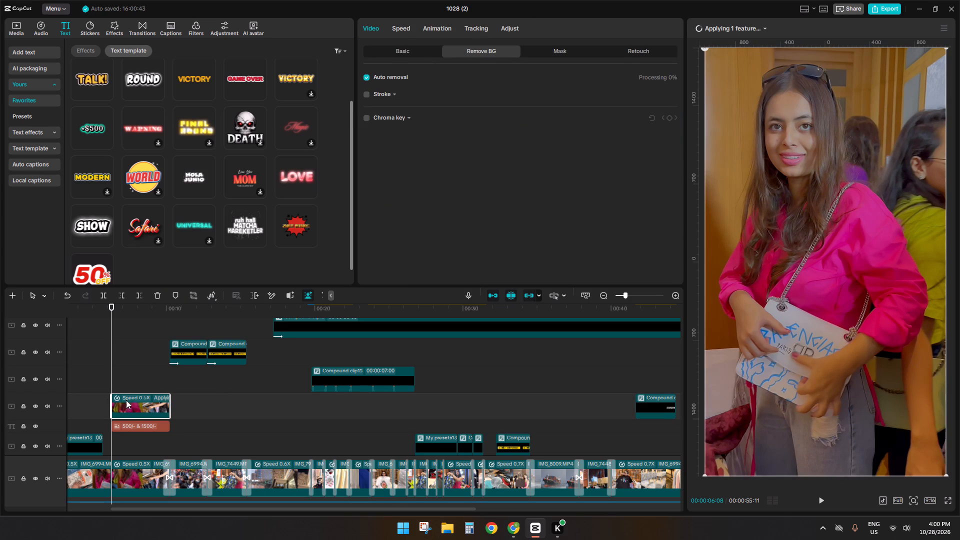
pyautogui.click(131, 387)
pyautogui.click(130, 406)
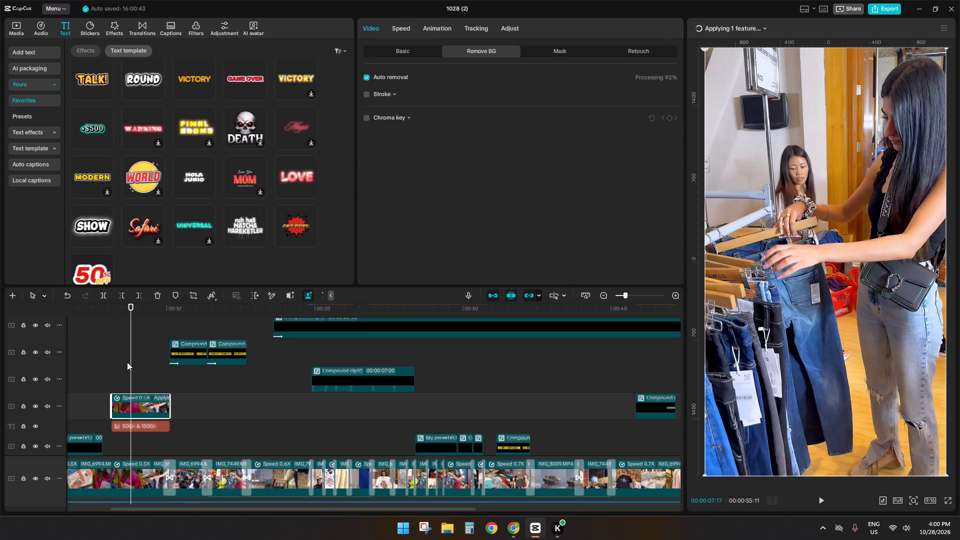
# Play the section around 6 to 8 seconds to examine how the 500/- & 1500/- title appears with the cutout copy above it.
pyautogui.click(114, 361)
pyautogui.press('space')
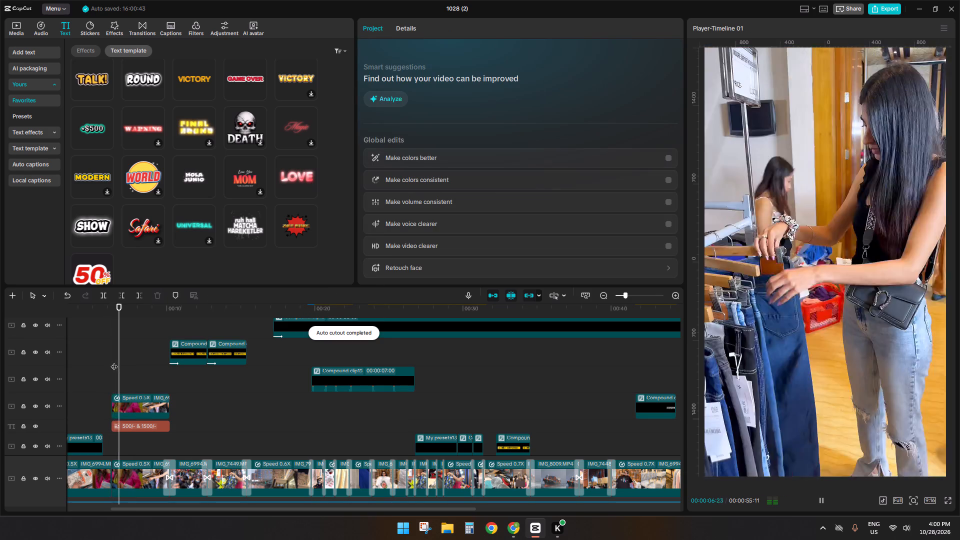
pyautogui.press('space')
pyautogui.press('space')
pyautogui.press('space')
pyautogui.click(130, 405)
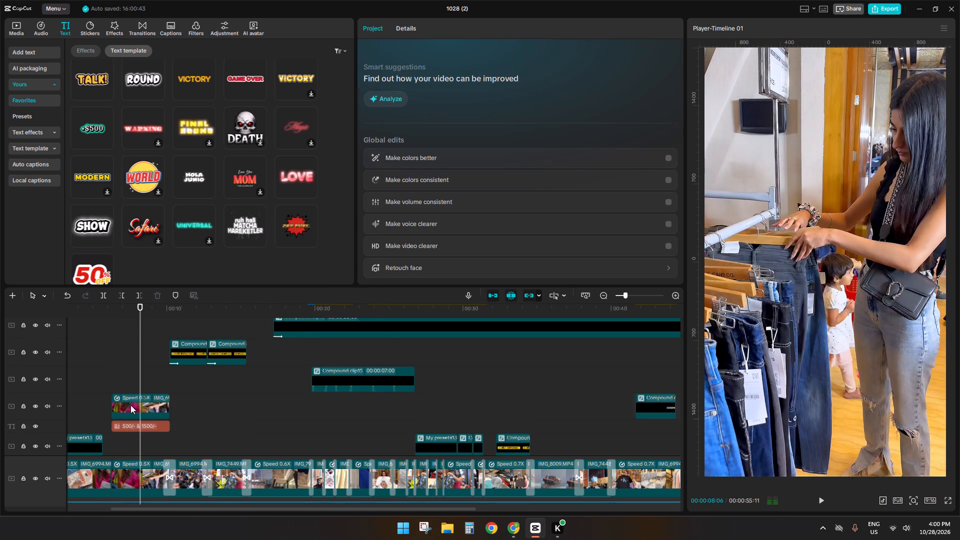
pyautogui.click(130, 372)
pyautogui.press('space')
pyautogui.click(138, 407)
pyautogui.press('space')
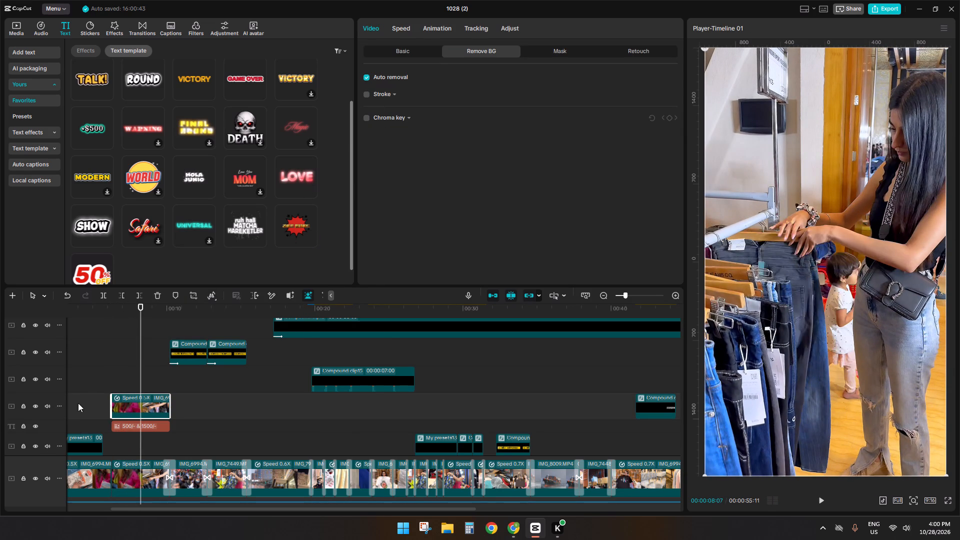
pyautogui.click(122, 430)
pyautogui.press('space')
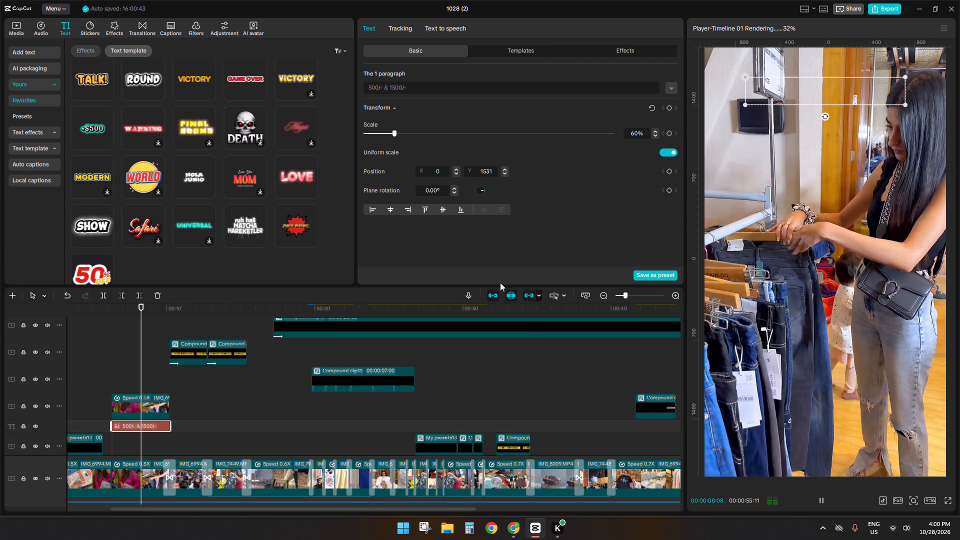
pyautogui.press('space')
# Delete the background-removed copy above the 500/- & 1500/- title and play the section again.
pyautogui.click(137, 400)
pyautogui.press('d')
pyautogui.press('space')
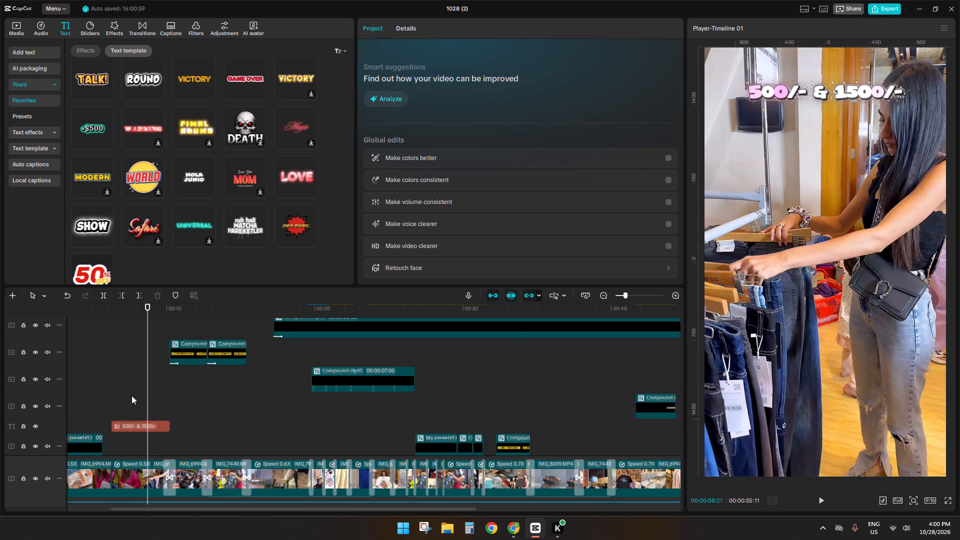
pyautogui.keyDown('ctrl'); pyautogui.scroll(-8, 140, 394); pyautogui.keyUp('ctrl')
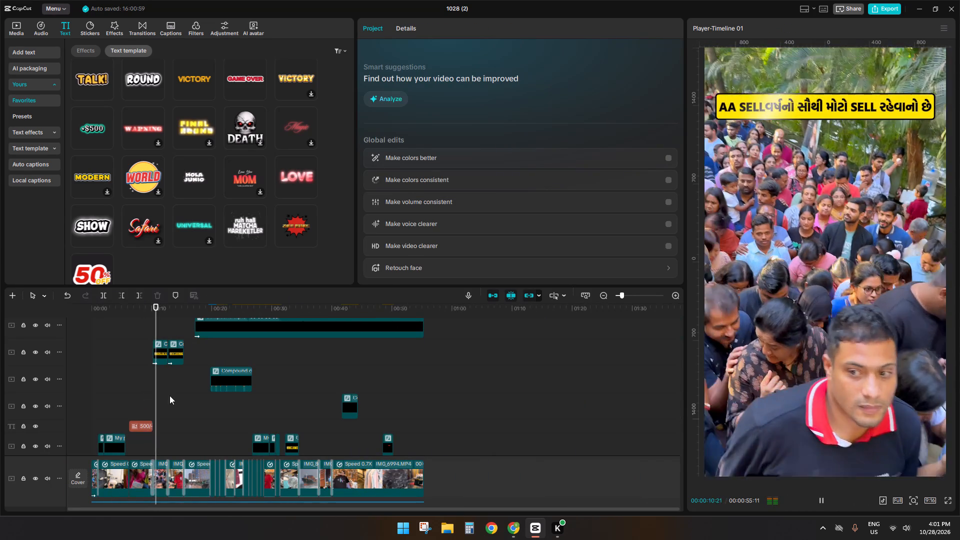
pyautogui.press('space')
# Preview favorite sound effects and place [Kirarin] Cute glitter chime(1179416) at the start of the 500/- & 1500/- title, around 6 seconds.
pyautogui.click(130, 404)
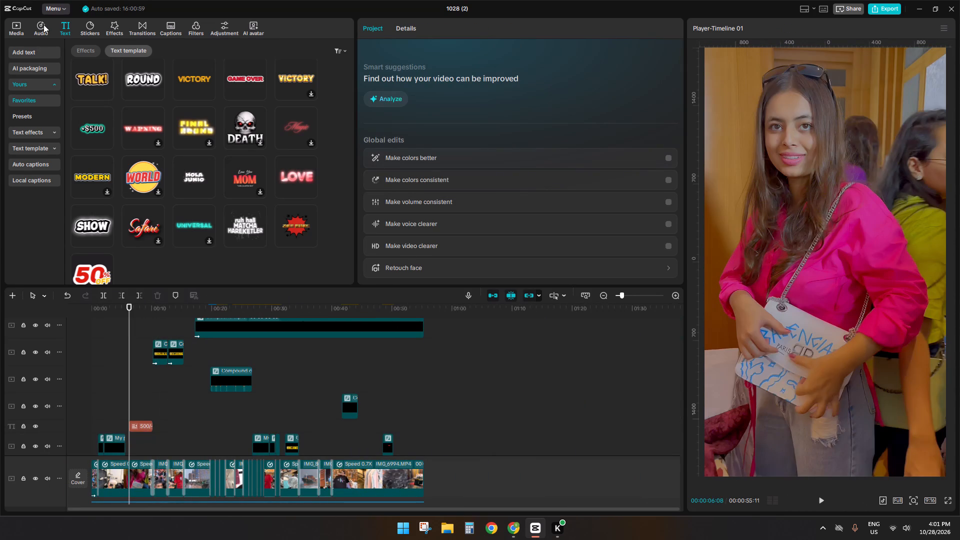
pyautogui.click(43, 24)
pyautogui.click(102, 95)
pyautogui.click(100, 137)
pyautogui.click(106, 165)
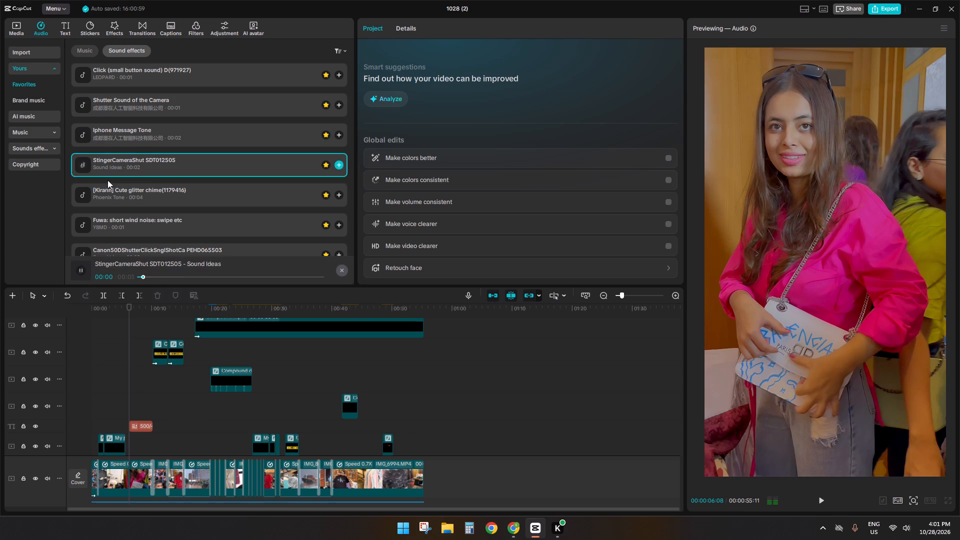
pyautogui.click(107, 181)
pyautogui.click(107, 204)
pyautogui.click(107, 228)
pyautogui.moveTo(117, 197); pyautogui.dragTo(149, 392)
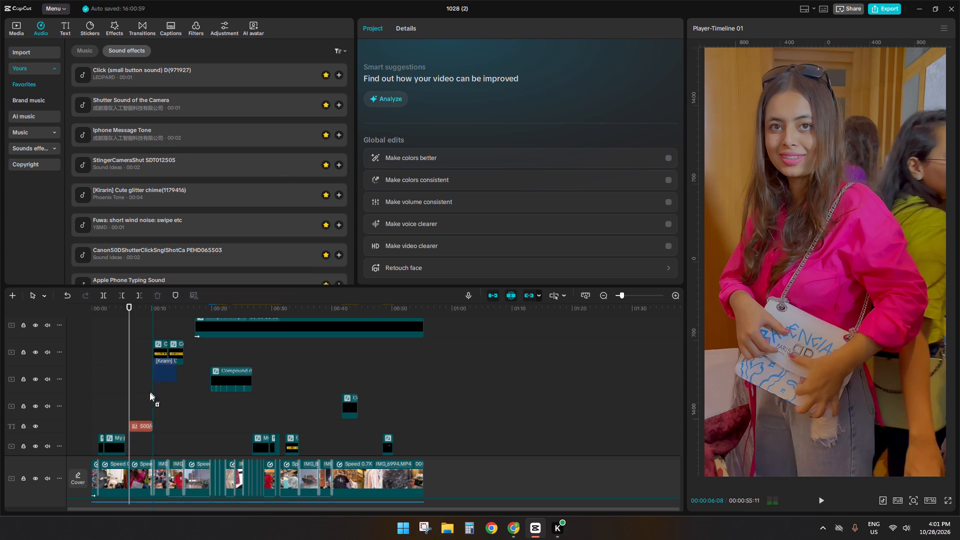
pyautogui.moveTo(149, 392); pyautogui.dragTo(126, 471)
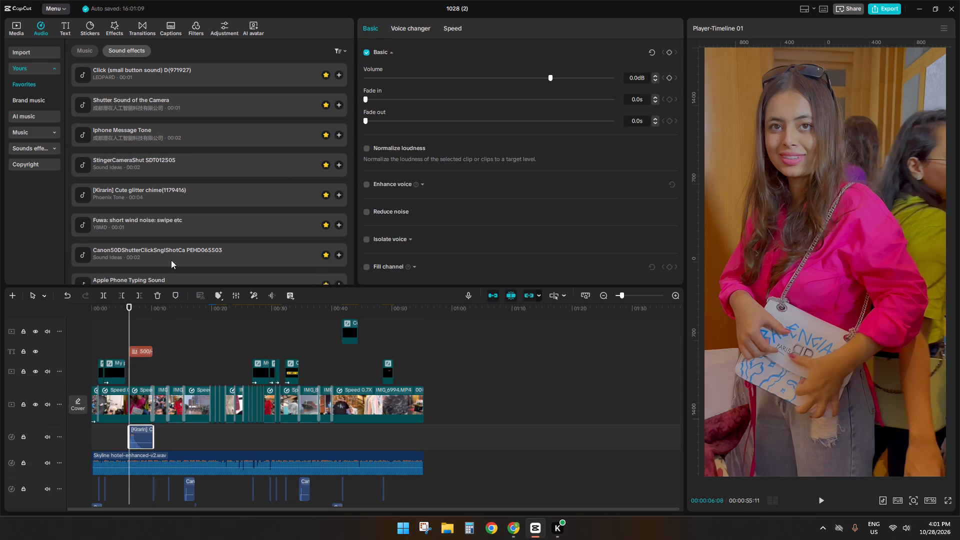
# Set the glitter chime sound effect's volume to -15.3 dB while listening to it with the title.
pyautogui.moveTo(550, 75); pyautogui.dragTo(513, 74)
pyautogui.moveTo(513, 74); pyautogui.dragTo(512, 74)
pyautogui.press('space')
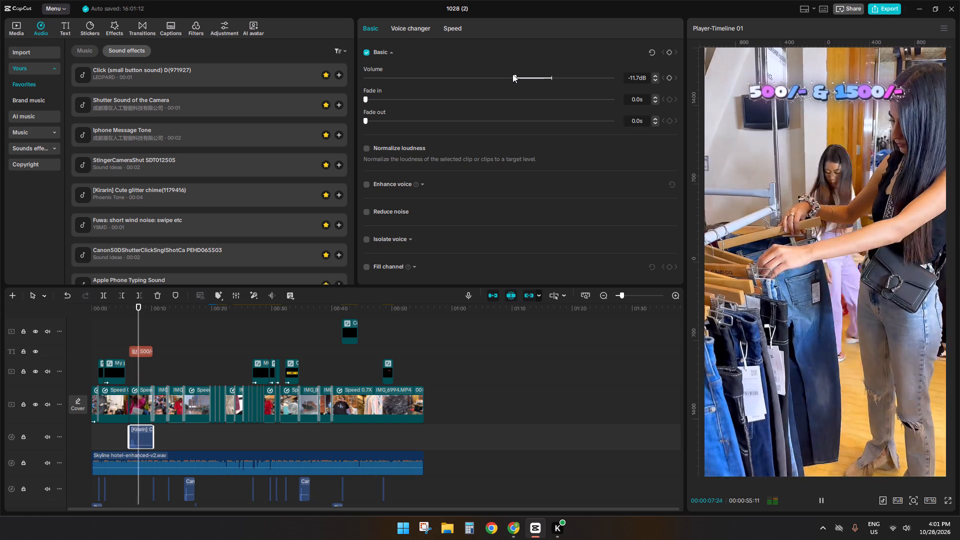
pyautogui.moveTo(510, 74); pyautogui.dragTo(501, 74)
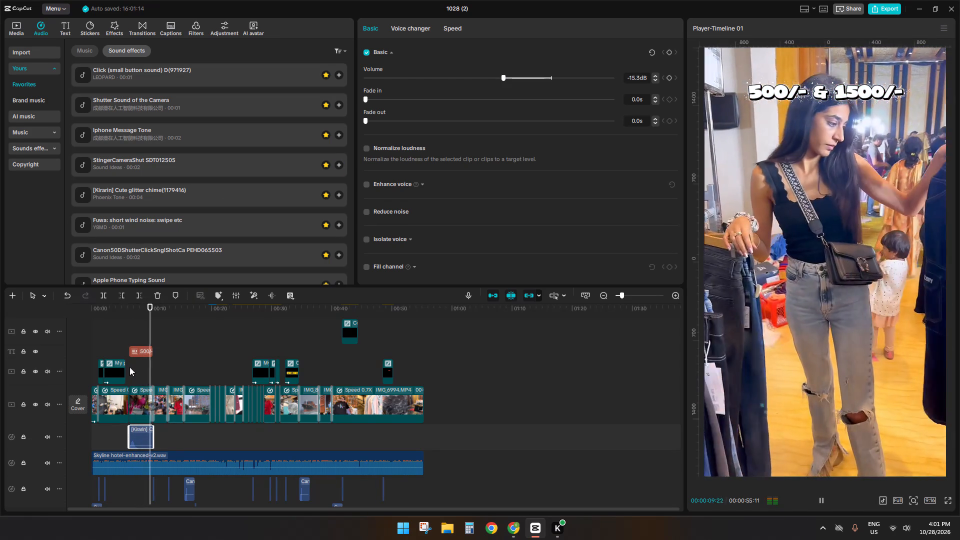
# Replay the 500/- & 1500/- title with its chime to check the mix, and return to the start of the video.
pyautogui.click(124, 357)
pyautogui.press('space')
pyautogui.press('space')
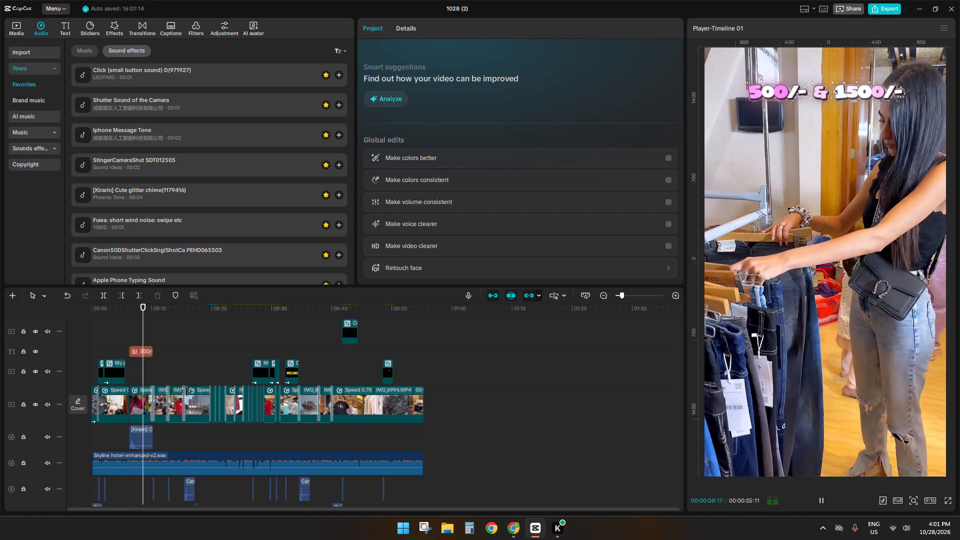
pyautogui.keyDown('ctrl'); pyautogui.scroll(-7, 202, 395); pyautogui.keyUp('ctrl')
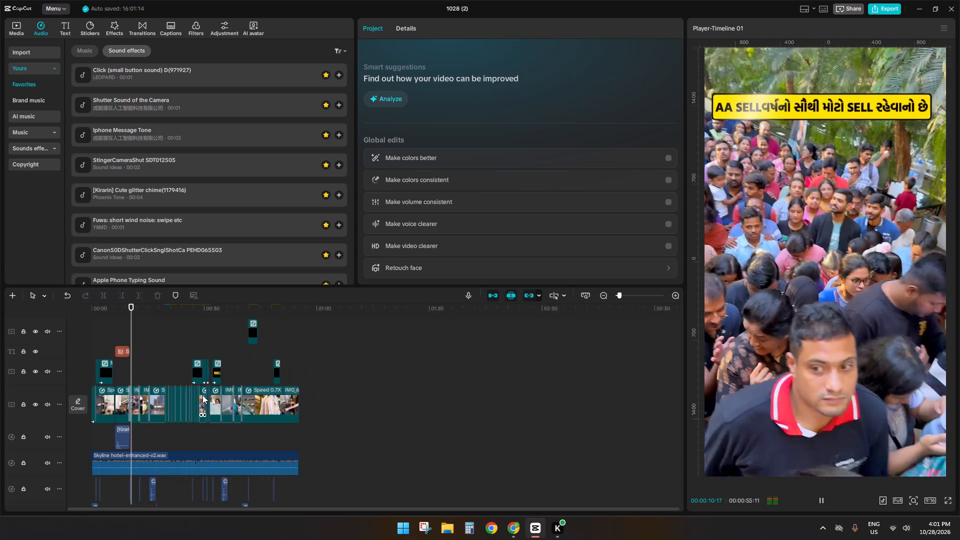
pyautogui.click(215, 343)
pyautogui.moveTo(215, 343); pyautogui.dragTo(0, 344)
pyautogui.scroll(5, 274, 415)
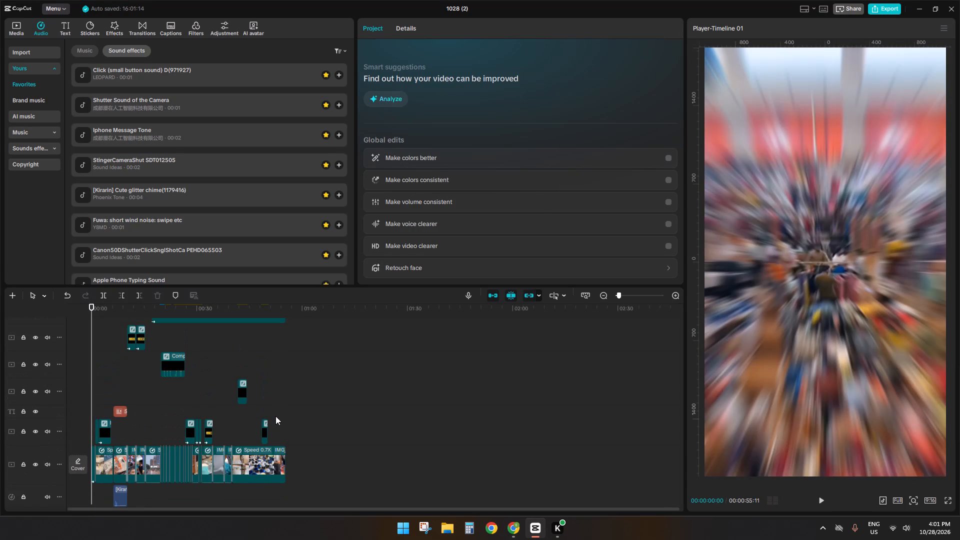
pyautogui.keyDown('ctrl'); pyautogui.scroll(3, 275, 418); pyautogui.keyUp('ctrl')
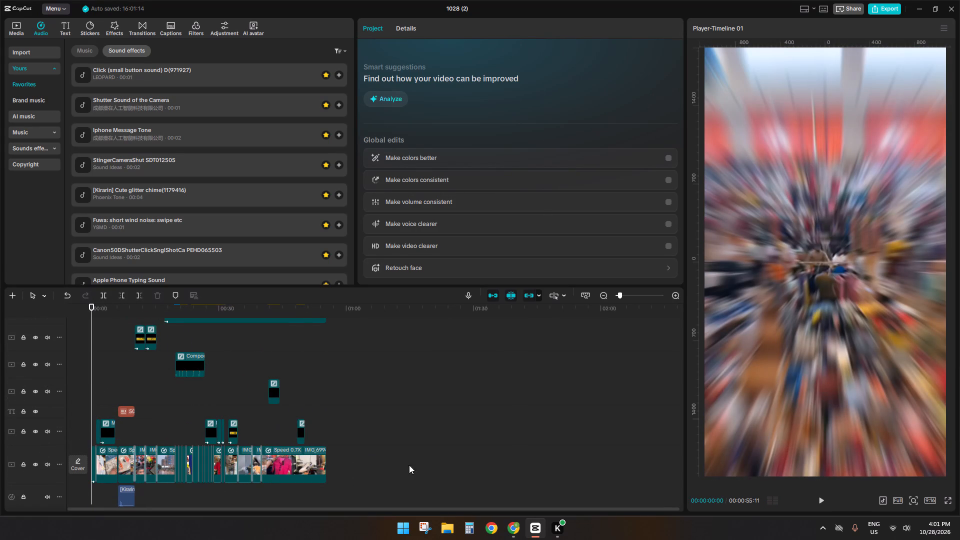
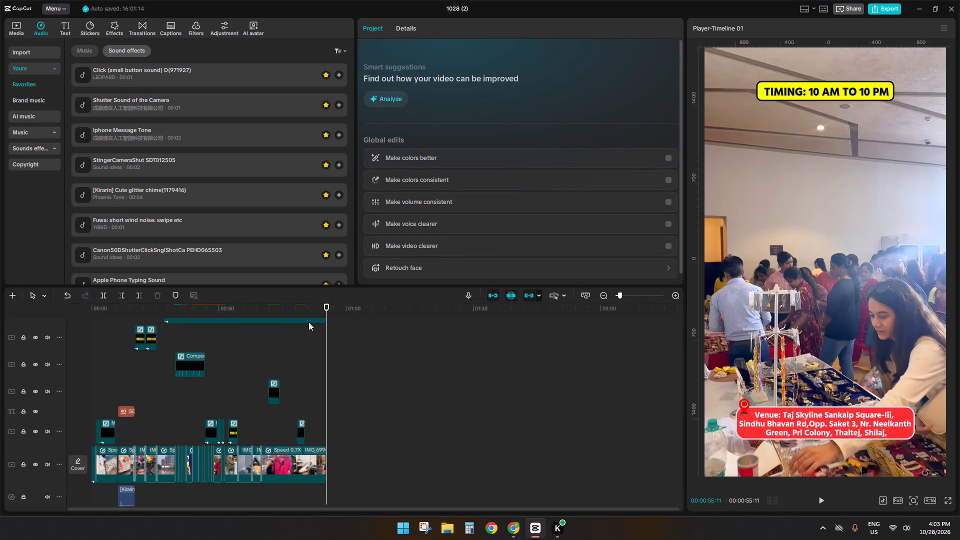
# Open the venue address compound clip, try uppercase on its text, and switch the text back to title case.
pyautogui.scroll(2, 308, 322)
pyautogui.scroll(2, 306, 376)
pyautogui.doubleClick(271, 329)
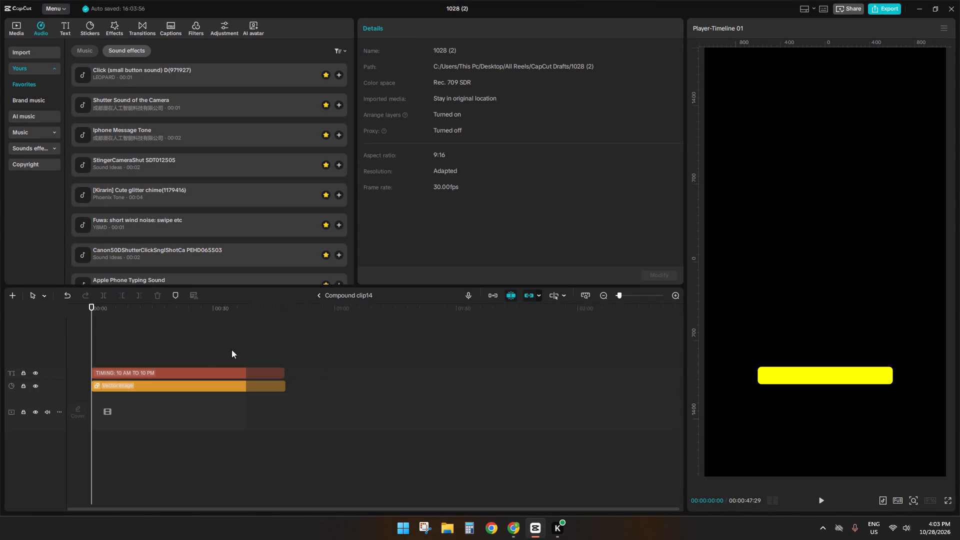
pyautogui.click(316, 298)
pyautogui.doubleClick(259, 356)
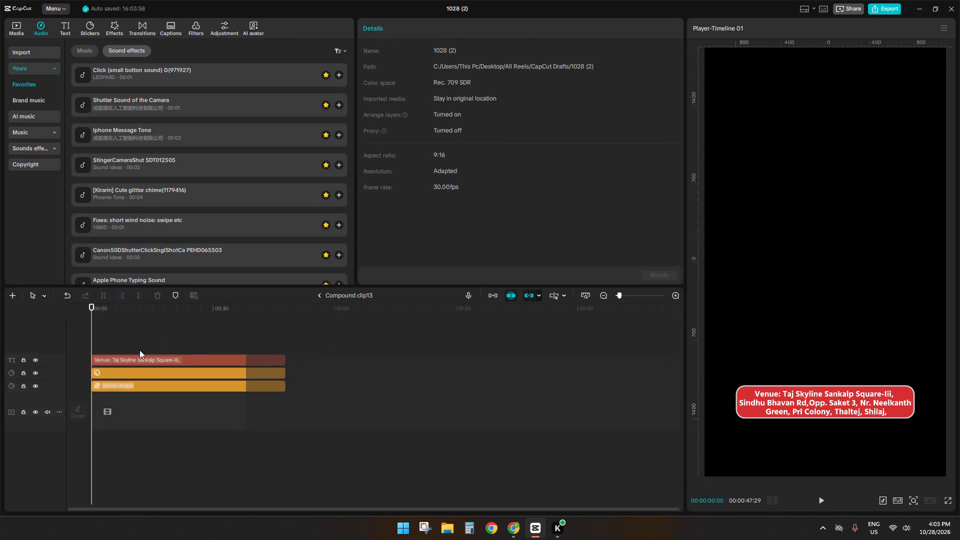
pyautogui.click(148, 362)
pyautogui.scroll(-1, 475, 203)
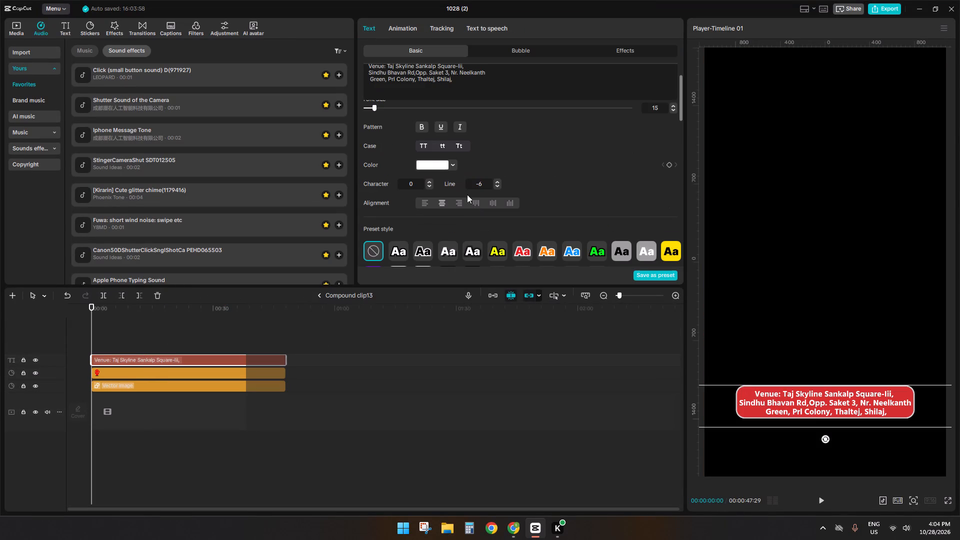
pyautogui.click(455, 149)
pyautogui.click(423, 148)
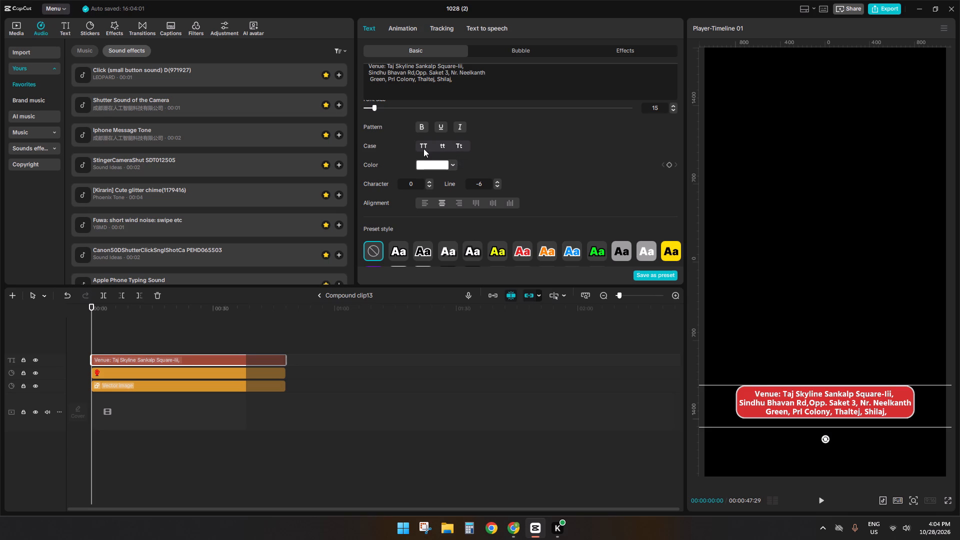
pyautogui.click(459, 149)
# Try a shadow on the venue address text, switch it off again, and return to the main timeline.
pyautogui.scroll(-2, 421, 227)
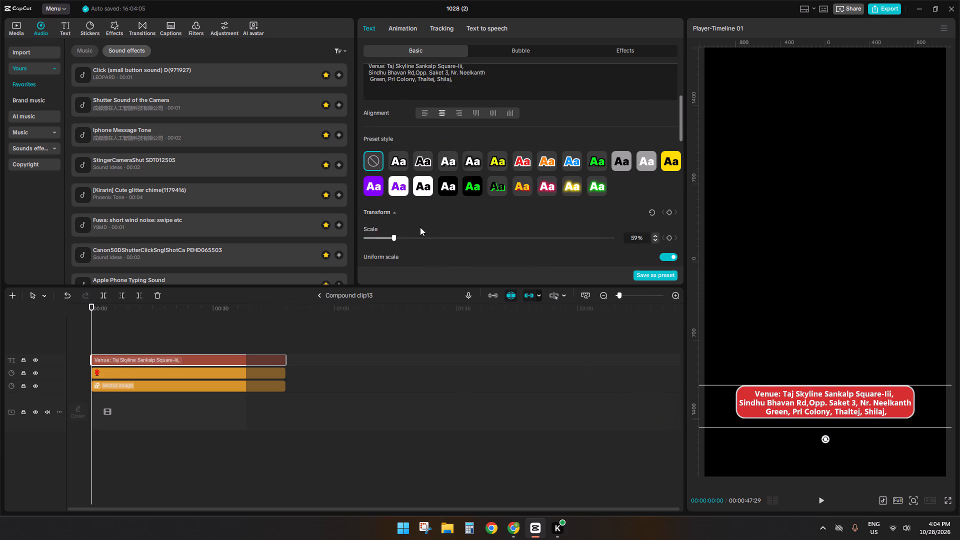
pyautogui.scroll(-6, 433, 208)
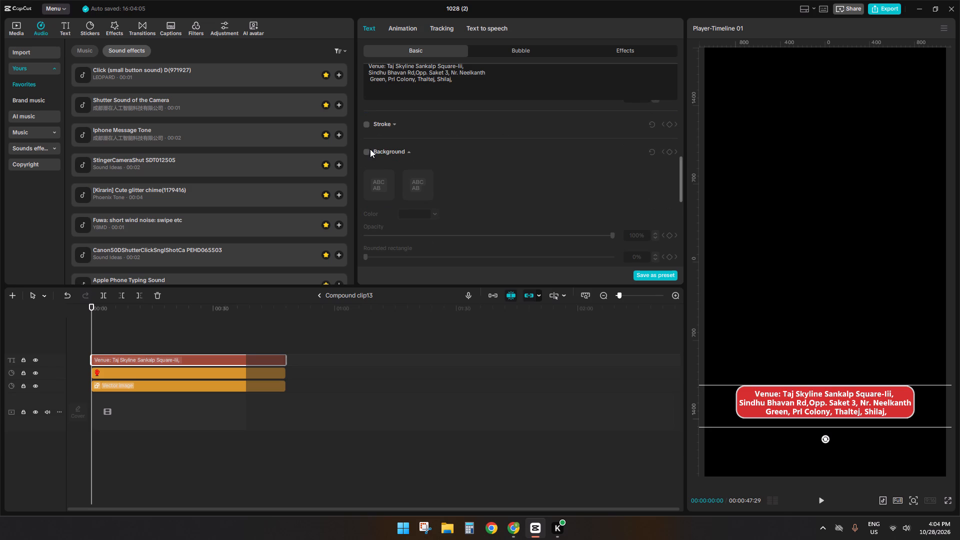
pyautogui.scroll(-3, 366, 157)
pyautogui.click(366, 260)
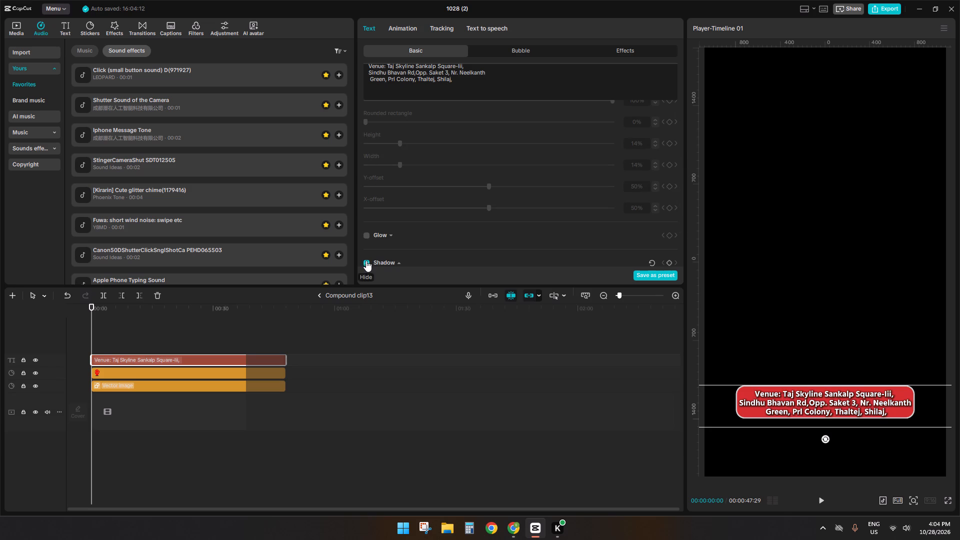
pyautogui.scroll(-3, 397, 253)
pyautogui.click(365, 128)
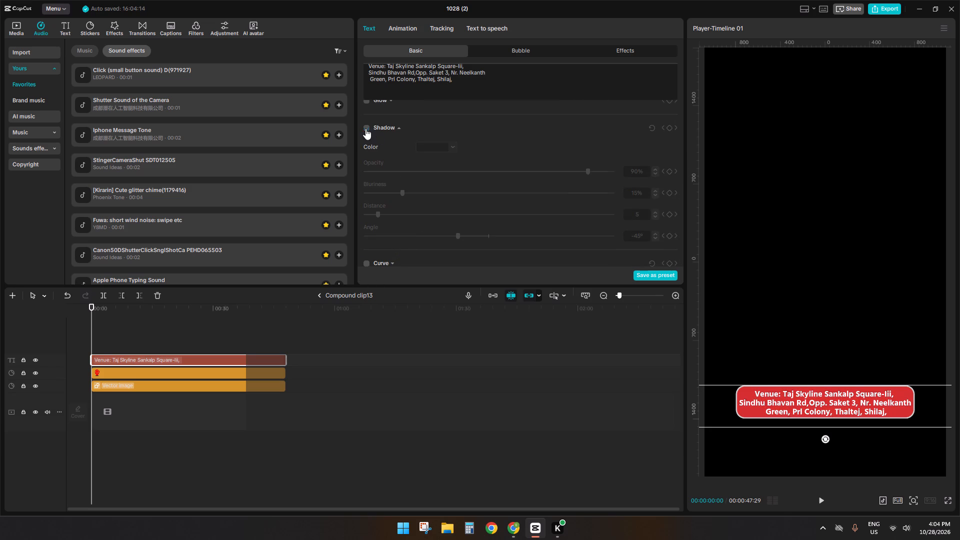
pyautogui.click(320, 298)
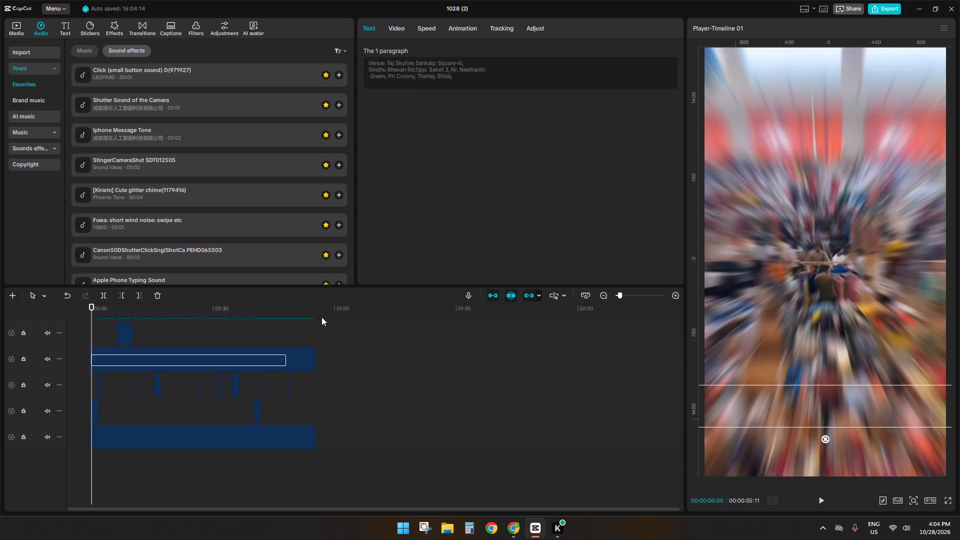
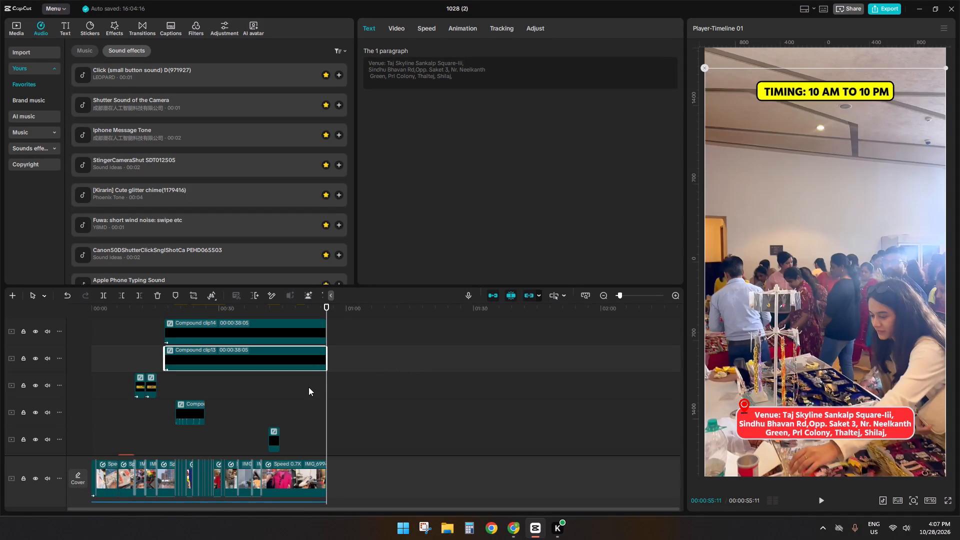
# Deselect the venue address clip and place the playhead at about 46 seconds on the main timeline.
pyautogui.click(289, 392)
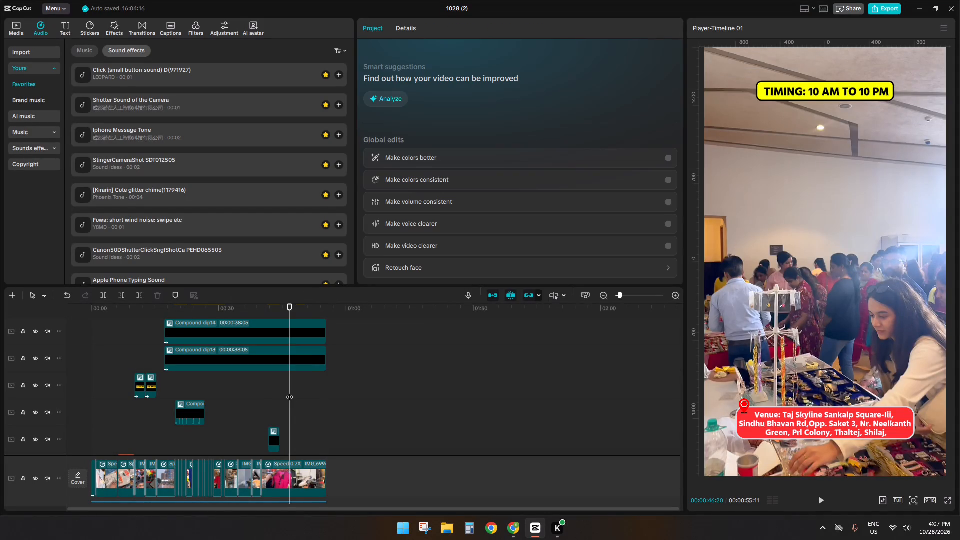
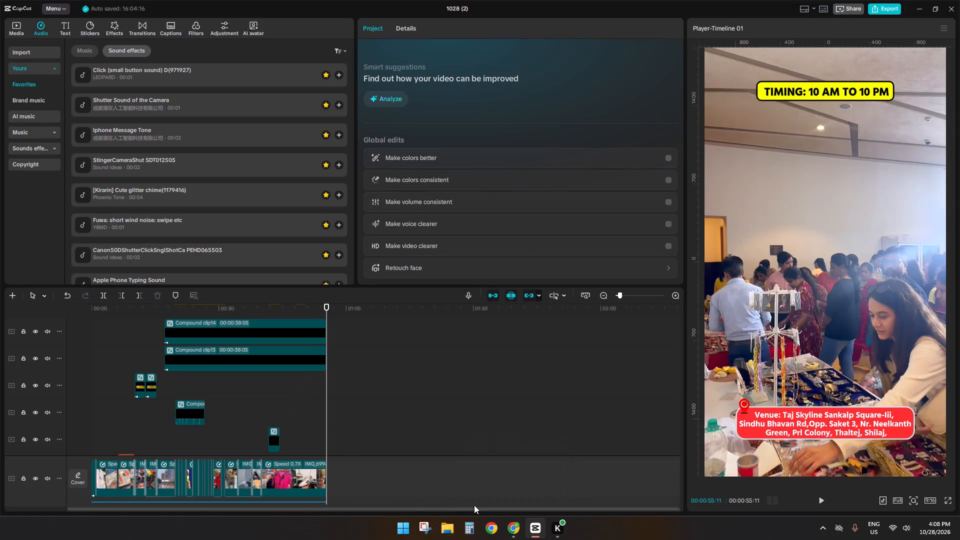
# Scrub the main timeline between about 42 and 44 seconds to check the BRANDED QUALITY title against the footage.
pyautogui.click(270, 394)
pyautogui.moveTo(270, 394); pyautogui.dragTo(276, 394)
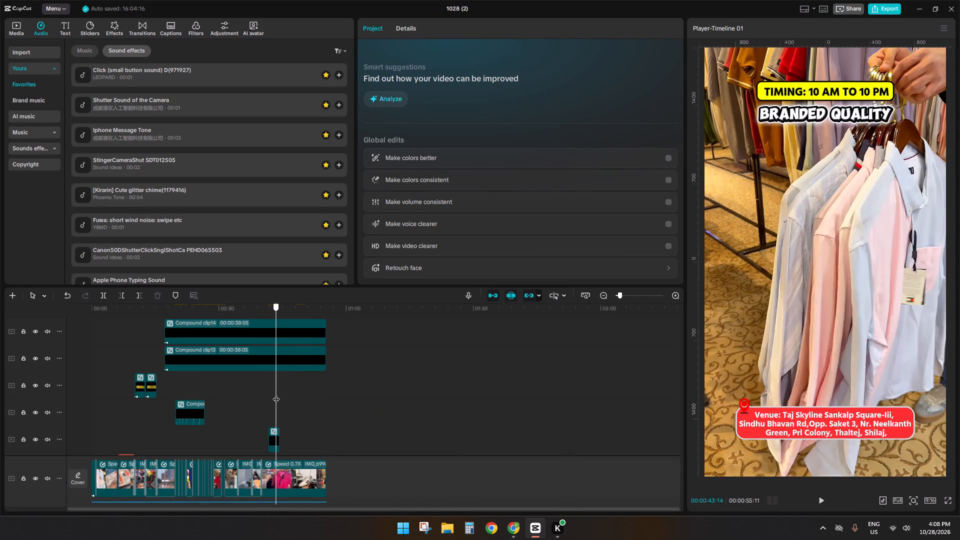
pyautogui.moveTo(276, 394); pyautogui.dragTo(274, 399)
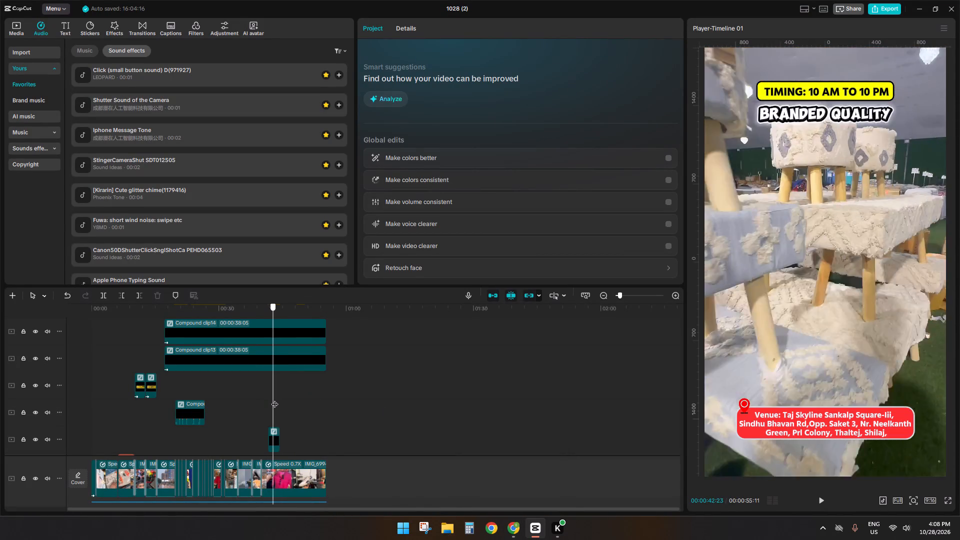
pyautogui.moveTo(274, 399); pyautogui.dragTo(269, 403)
pyautogui.doubleClick(277, 403)
pyautogui.click(286, 403)
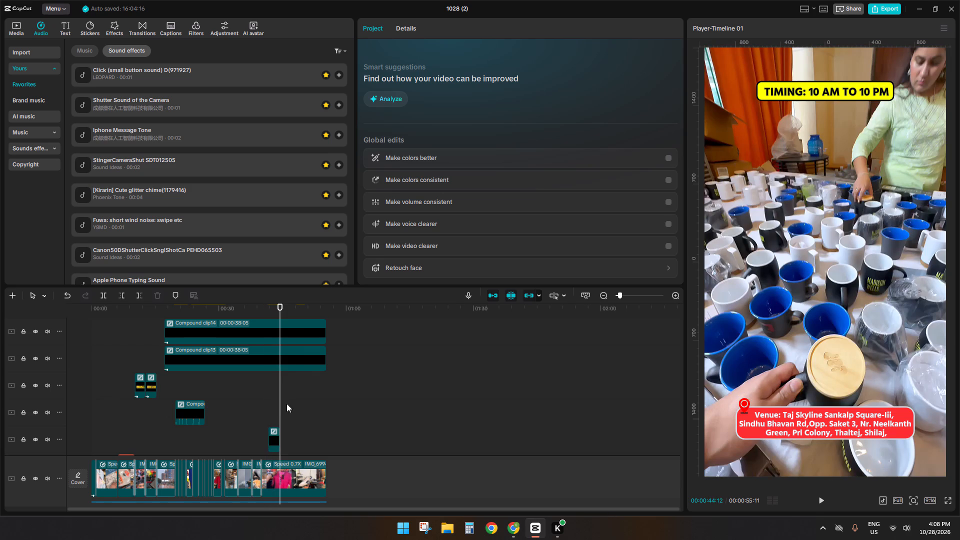
# Play and replay the product captions section from about 20 seconds to review the caption timing and click sounds.
pyautogui.moveTo(286, 403); pyautogui.dragTo(175, 406)
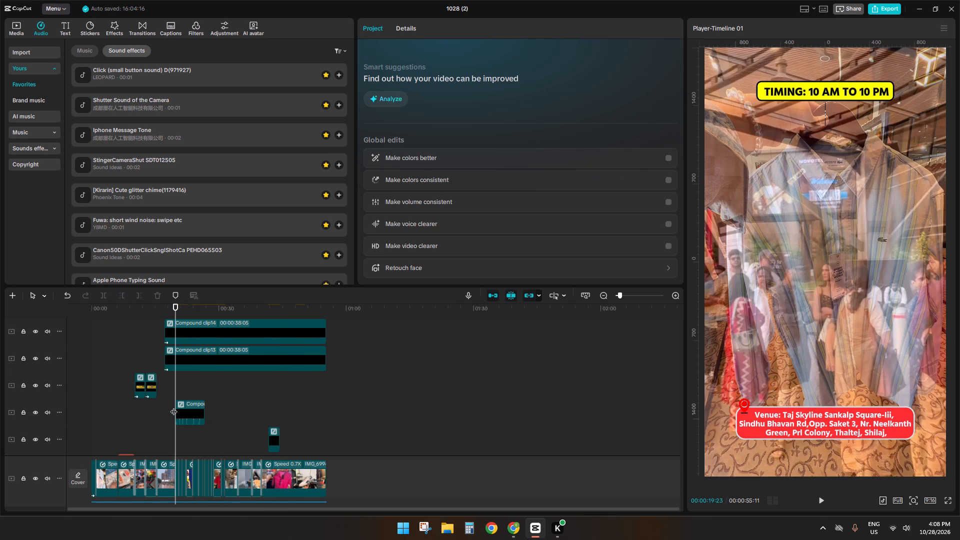
pyautogui.press('space')
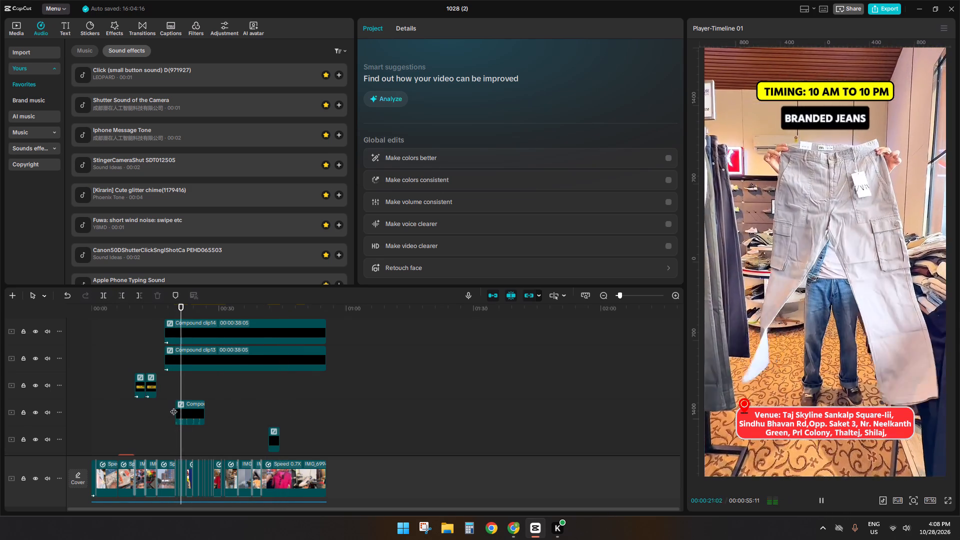
pyautogui.press('space')
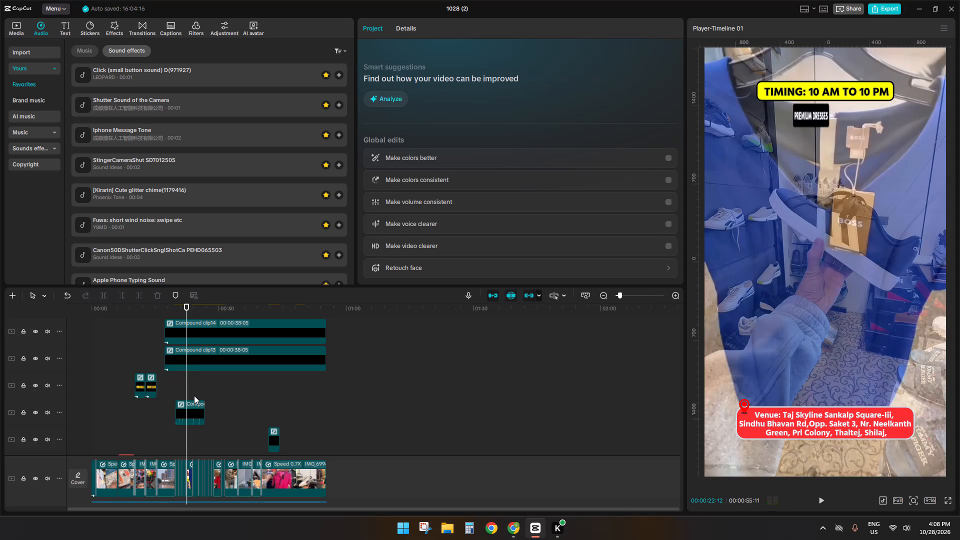
pyautogui.press('space')
pyautogui.keyDown('ctrl'); pyautogui.scroll(9, 220, 395); pyautogui.keyUp('ctrl')
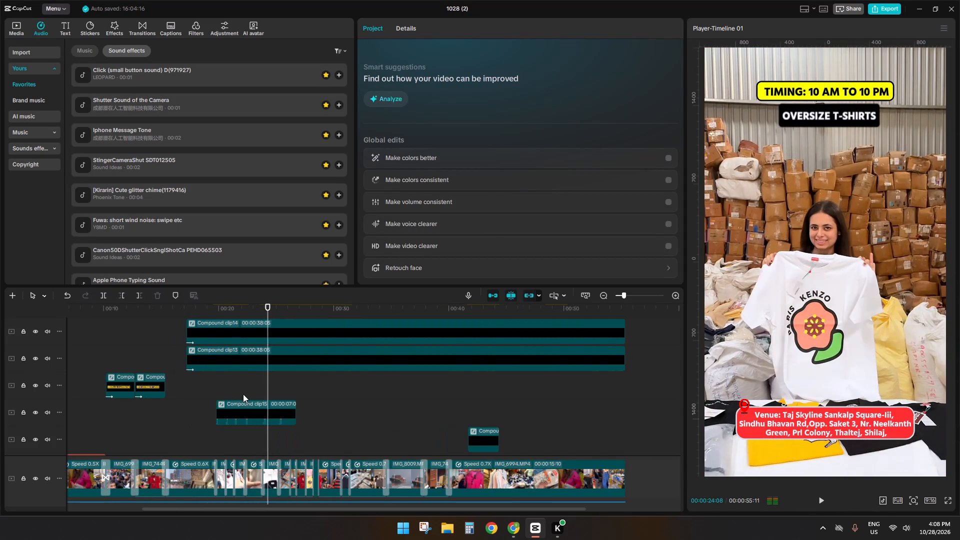
pyautogui.press('space')
pyautogui.click(246, 392)
pyautogui.press('space')
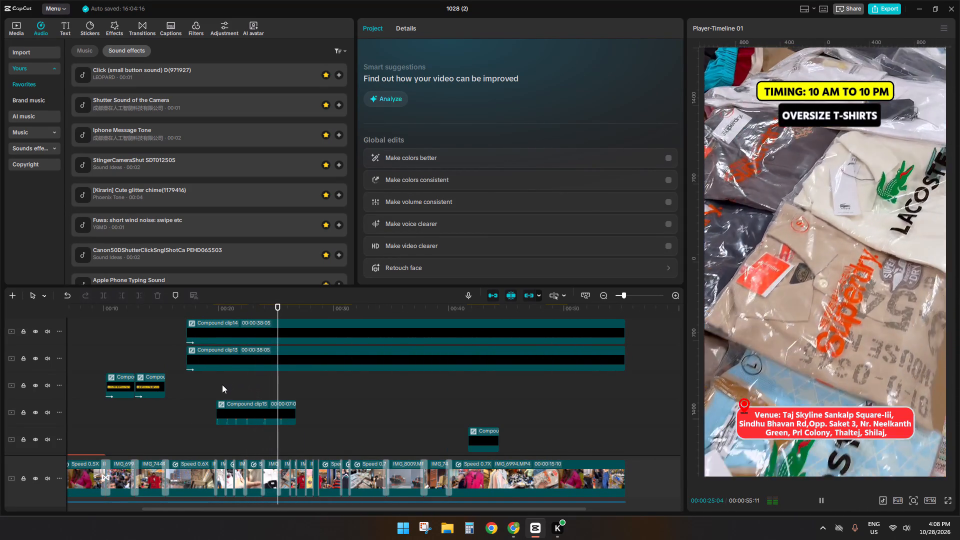
pyautogui.click(222, 384)
pyautogui.moveTo(222, 384); pyautogui.dragTo(217, 396)
pyautogui.press('space')
pyautogui.press('space')
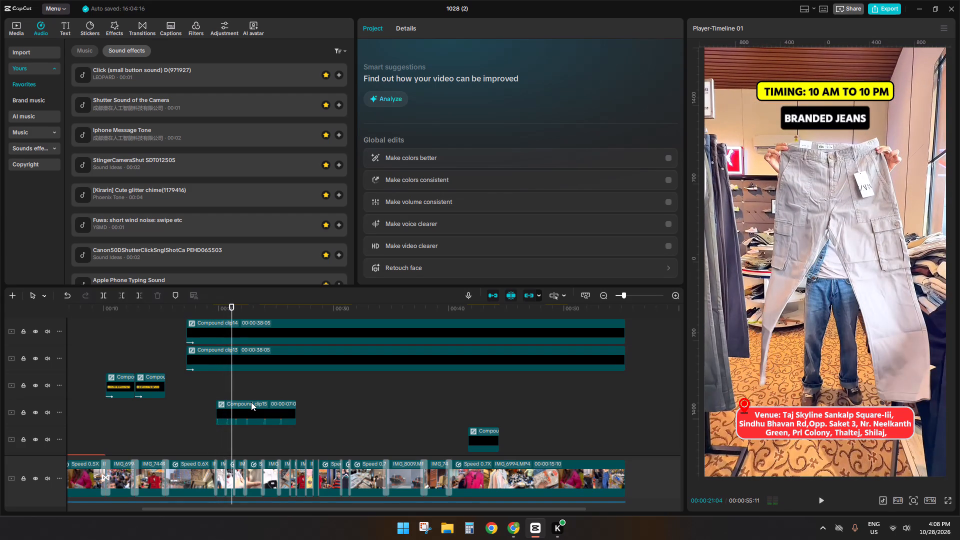
pyautogui.press('space')
pyautogui.press('space')
# Inspect the sound effect clips inside Compound clip15, return to the main timeline and play on from 22 seconds.
pyautogui.doubleClick(254, 410)
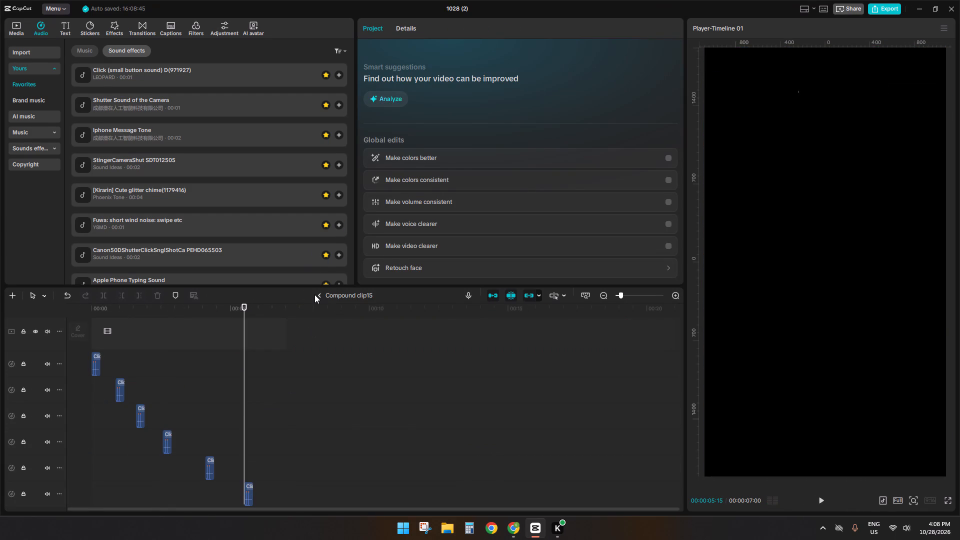
pyautogui.click(314, 294)
pyautogui.click(316, 295)
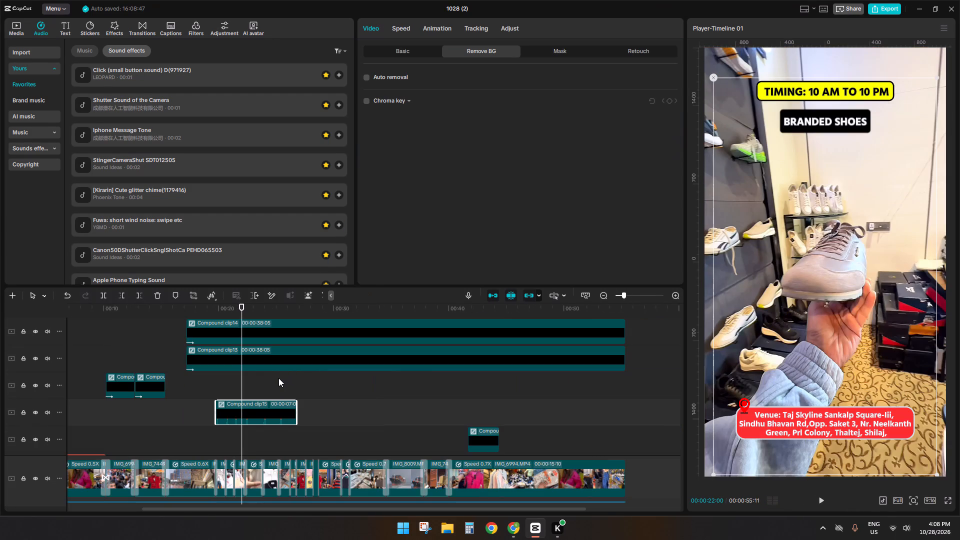
pyautogui.press('space')
pyautogui.keyDown('ctrl'); pyautogui.scroll(-4, 274, 381); pyautogui.keyUp('ctrl')
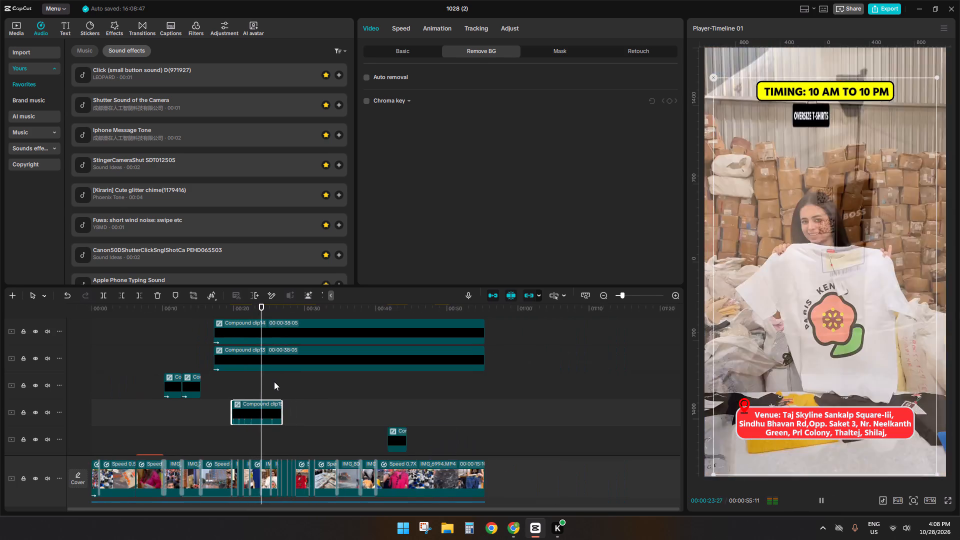
# Review the rest of the video on the main timeline in playback and pause it at about 52 seconds.
pyautogui.keyDown('ctrl'); pyautogui.scroll(-7, 274, 381); pyautogui.keyUp('ctrl')
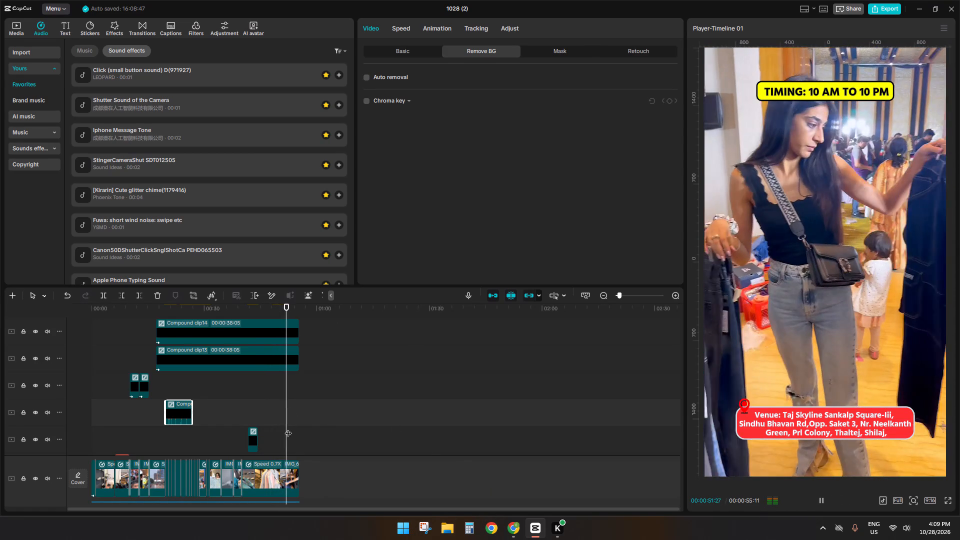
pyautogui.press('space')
# Switch to the Chrome window with the ElevenLabs speech-to-text editor.
pyautogui.click(511, 526)
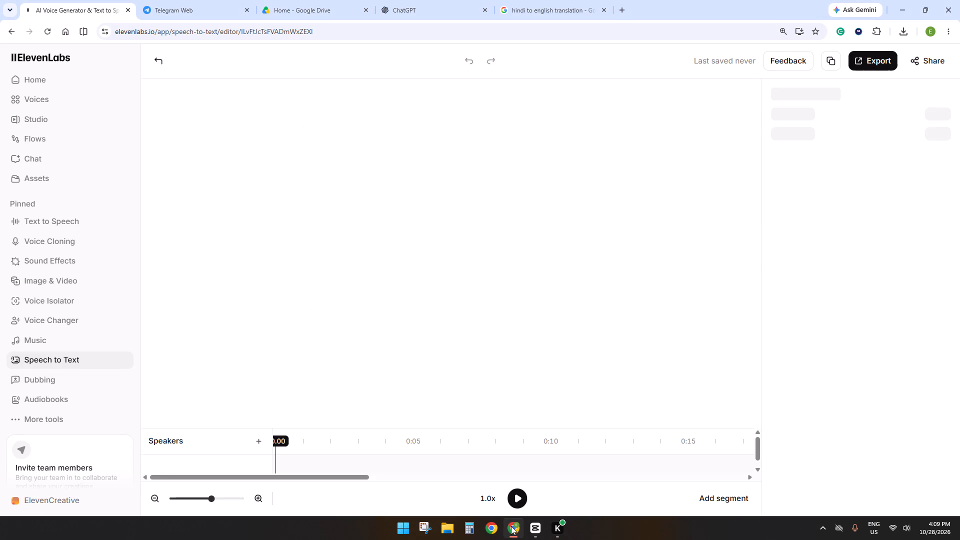
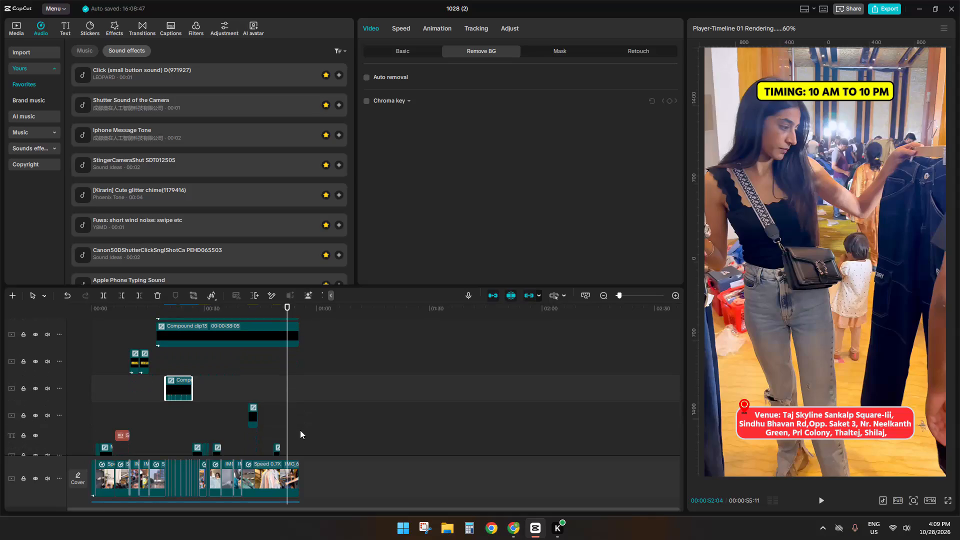
# Open Compound clip13 and delete the "Venue:" prefix from the start of the address text.
pyautogui.scroll(-3, 300, 430)
pyautogui.scroll(7, 278, 439)
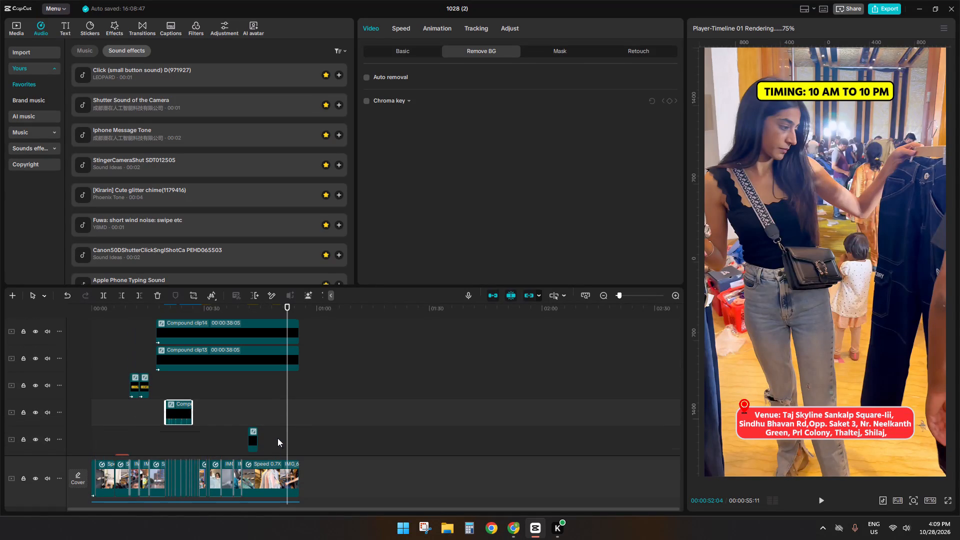
pyautogui.scroll(2, 277, 438)
pyautogui.doubleClick(261, 388)
pyautogui.click(158, 354)
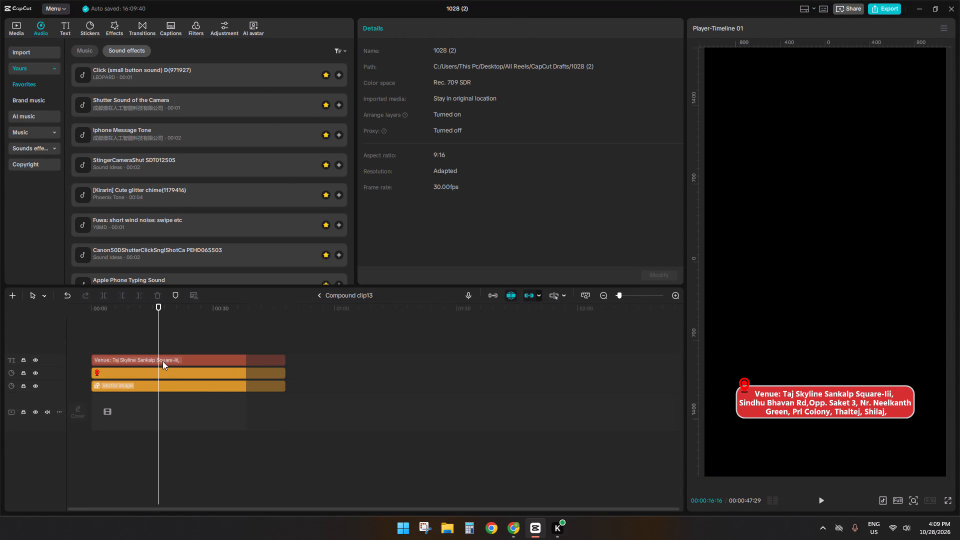
pyautogui.click(162, 361)
pyautogui.moveTo(387, 75); pyautogui.dragTo(298, 68)
pyautogui.press('BackSpace')
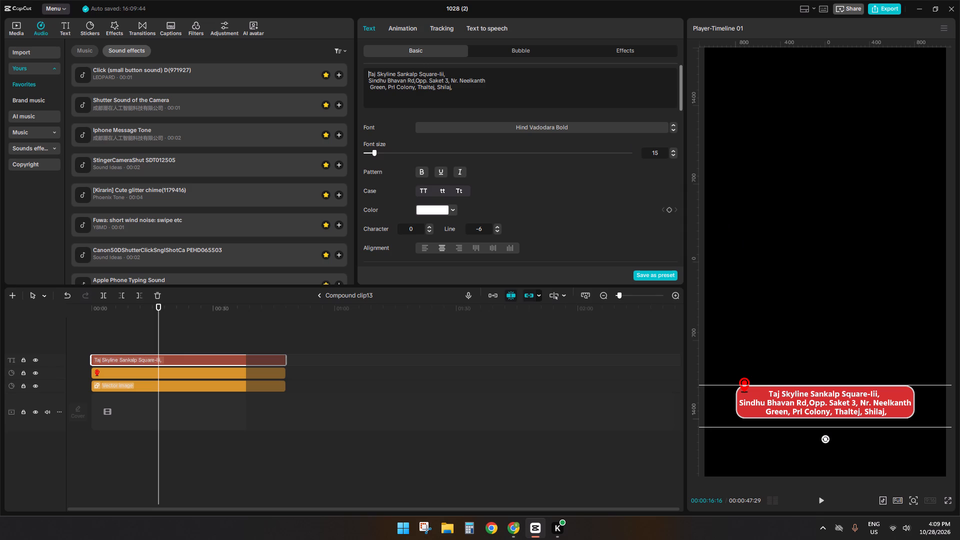
# Remove the line break between the first and second lines of the venue address text.
pyautogui.click(368, 81)
pyautogui.press('BackSpace')
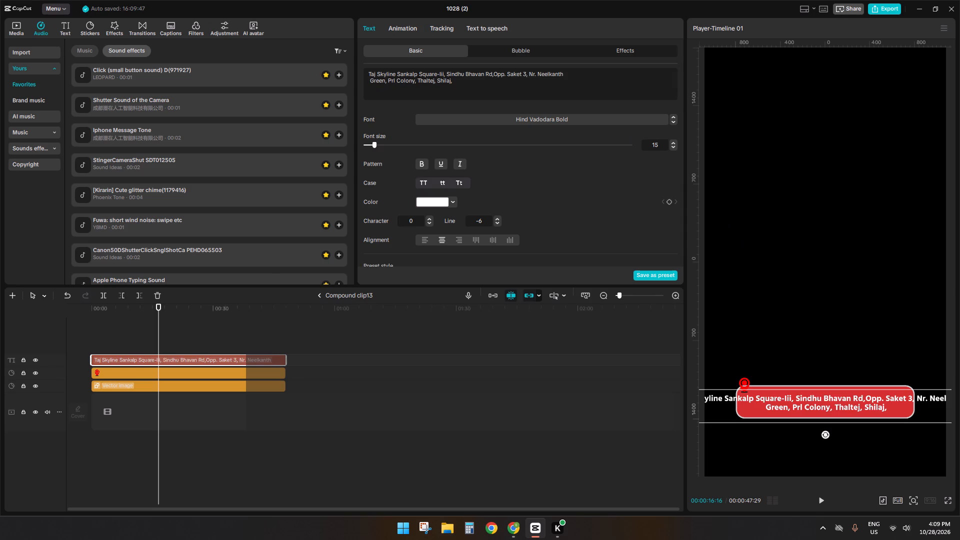
# Break the venue address text into three lines, starting a new line after "Sindhu", and remove the leading spaces from the second and third lines.
pyautogui.click(464, 73)
pyautogui.press('Return')
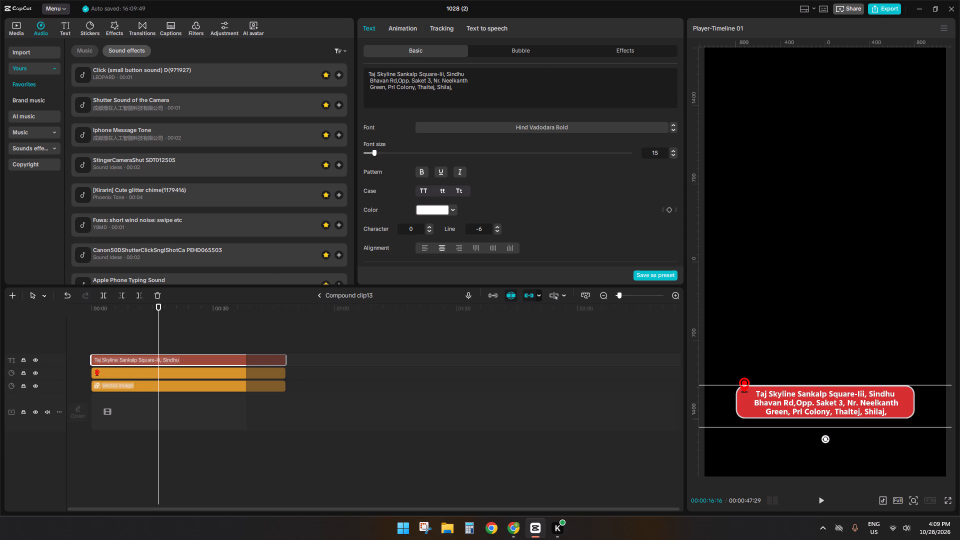
pyautogui.click(371, 80)
pyautogui.press('BackSpace')
pyautogui.click(372, 88)
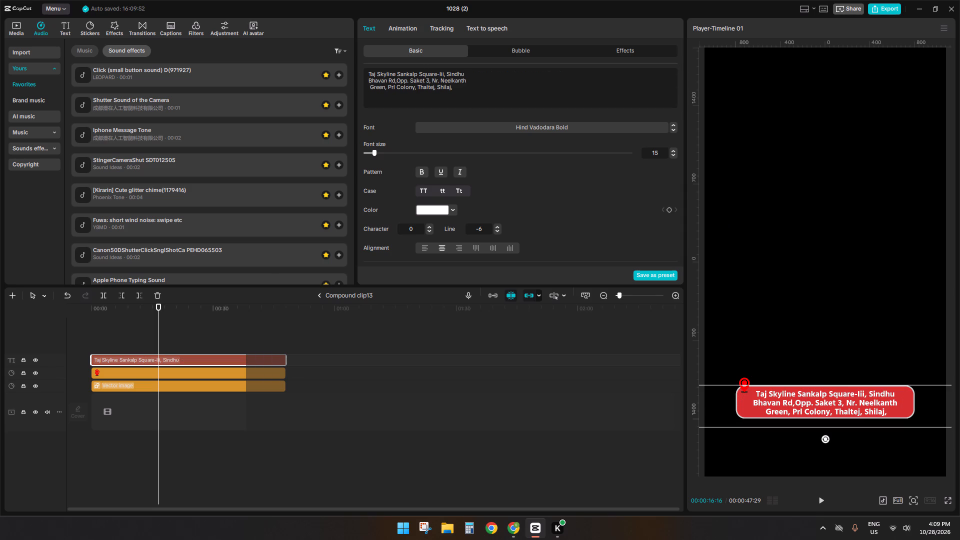
pyautogui.click(371, 89)
pyautogui.press('BackSpace')
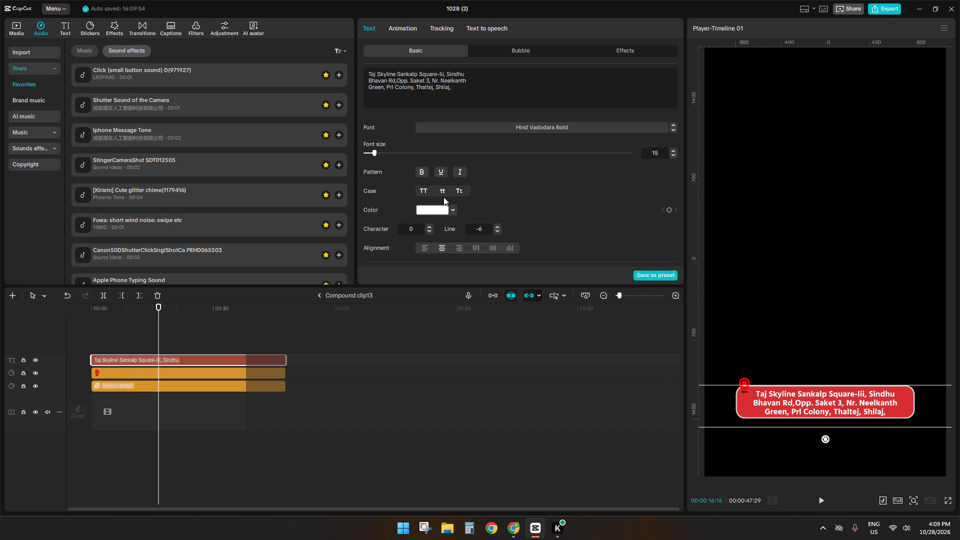
# Increase the venue address text's font size to 16.
pyautogui.click(672, 149)
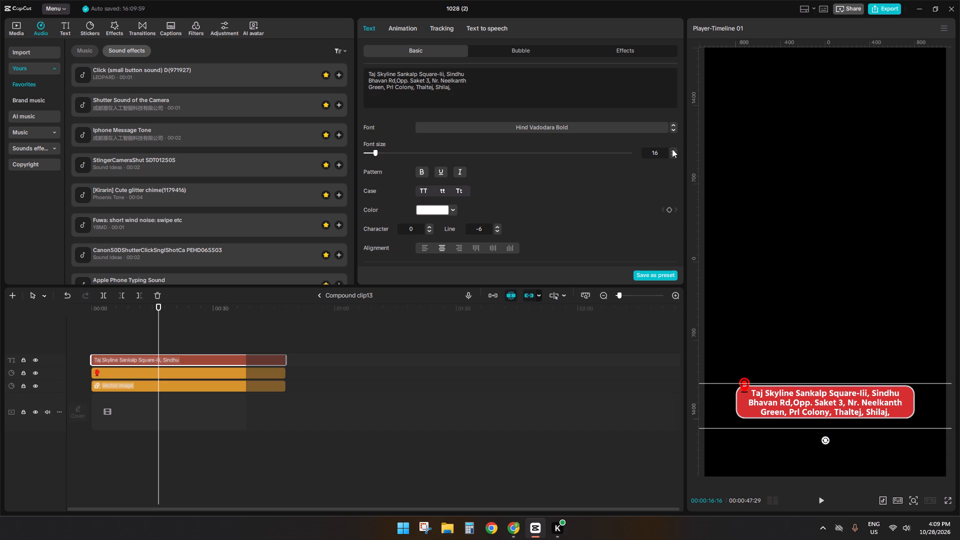
pyautogui.click(672, 149)
pyautogui.click(672, 154)
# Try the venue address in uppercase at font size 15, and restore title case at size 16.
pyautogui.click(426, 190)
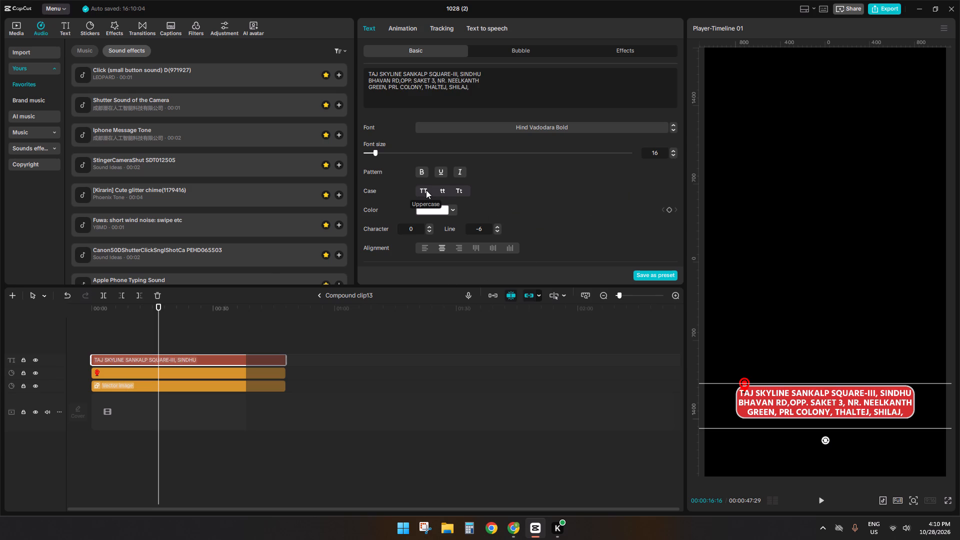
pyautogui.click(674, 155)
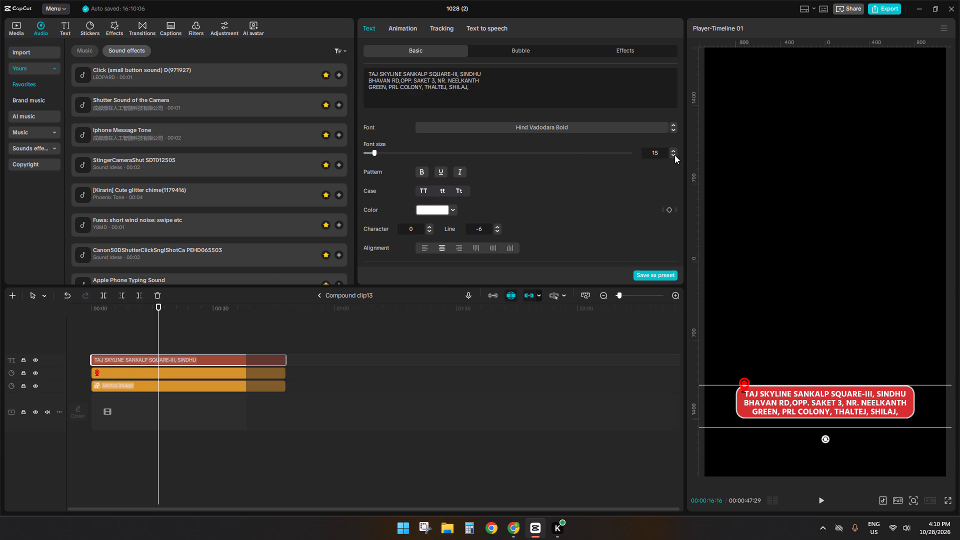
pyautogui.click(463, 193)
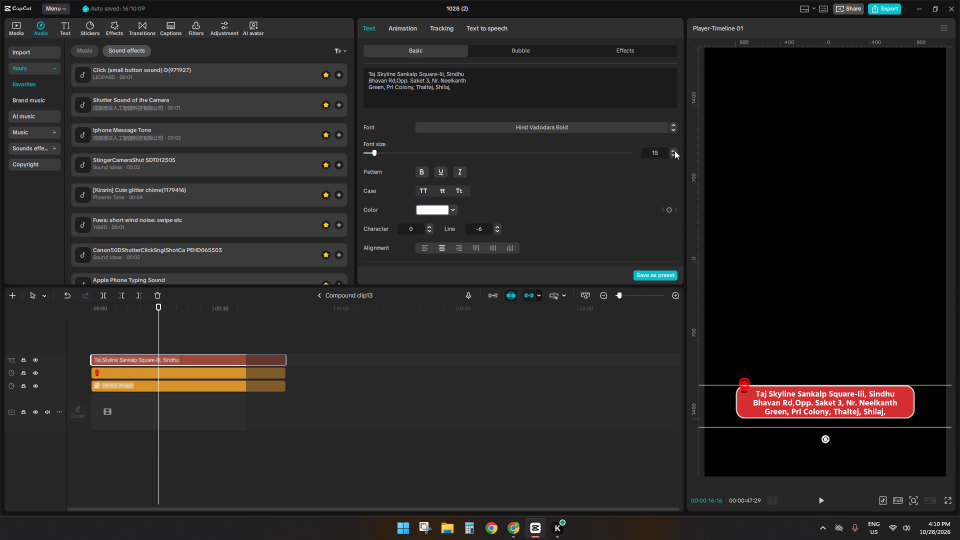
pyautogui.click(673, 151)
# Return from Compound clip13 to the main timeline and play the ending from about 52 seconds to check the address banner.
pyautogui.press('space')
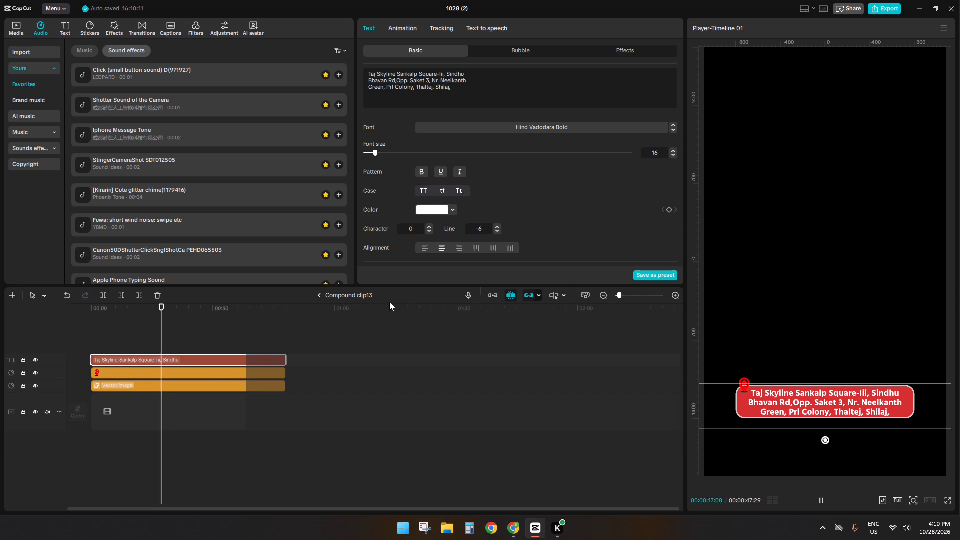
pyautogui.click(317, 292)
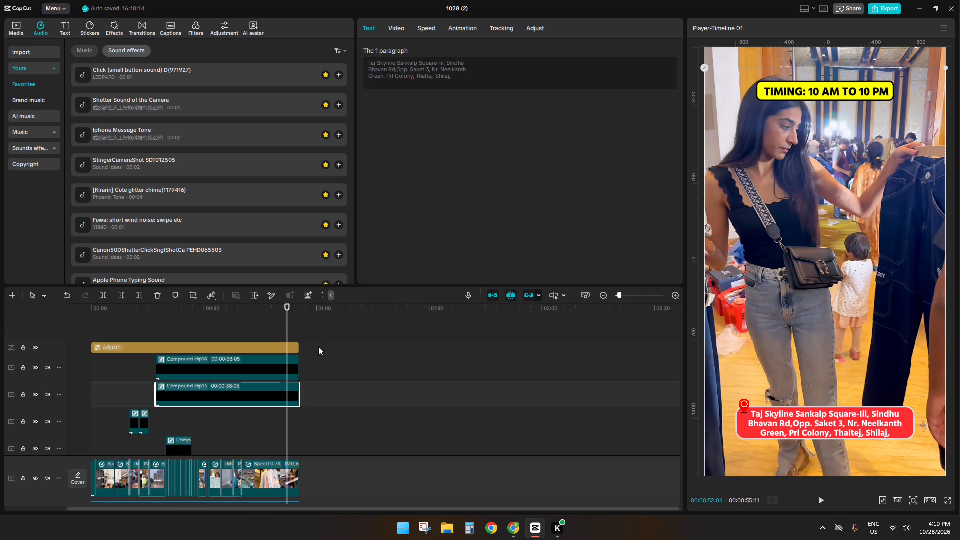
pyautogui.press('space')
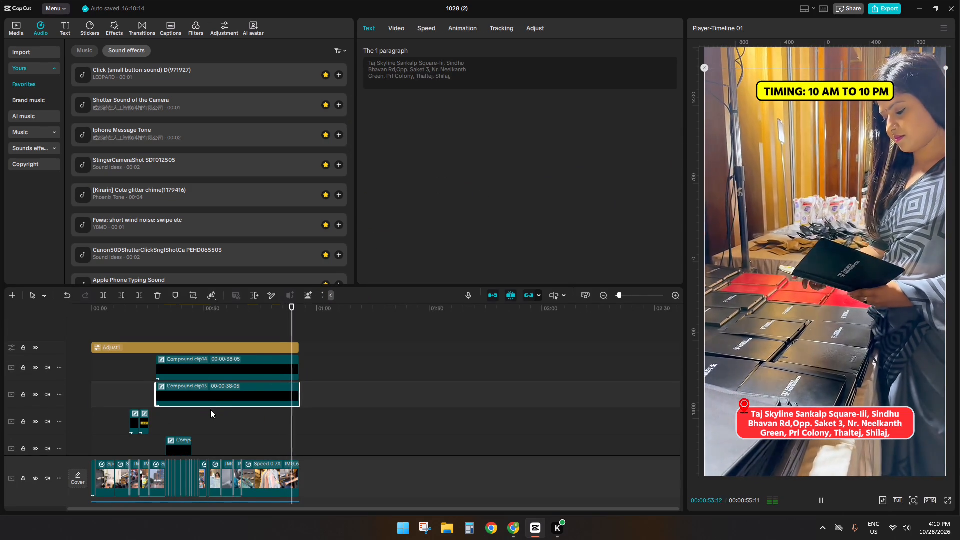
pyautogui.keyDown('ctrl'); pyautogui.scroll(-7, 210, 401); pyautogui.keyUp('ctrl')
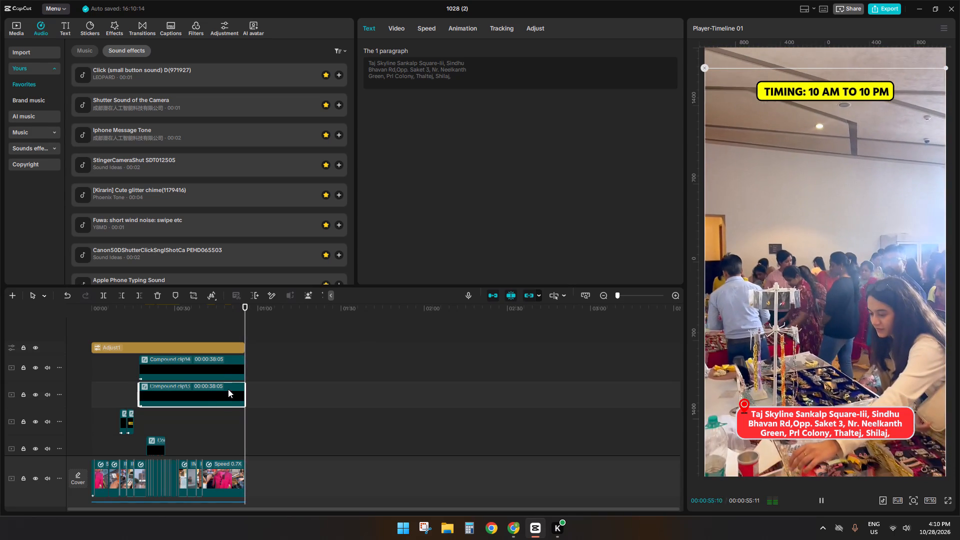
# Play the main timeline from the very beginning to review the opening titles and price captions against the footage and audio.
pyautogui.click(219, 413)
pyautogui.click(219, 421)
pyautogui.moveTo(219, 421); pyautogui.dragTo(0, 420)
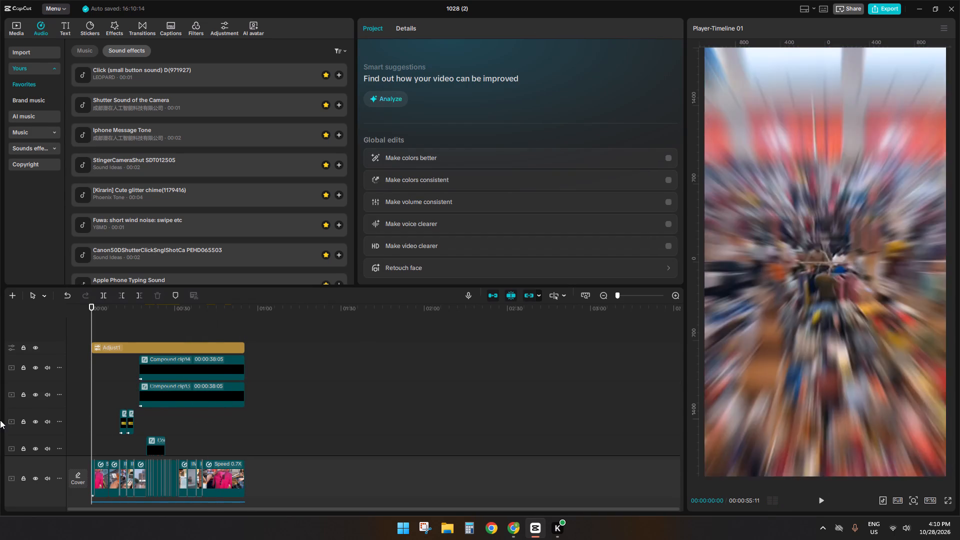
pyautogui.press('space')
pyautogui.keyDown('ctrl'); pyautogui.scroll(8, 168, 425); pyautogui.keyUp('ctrl')
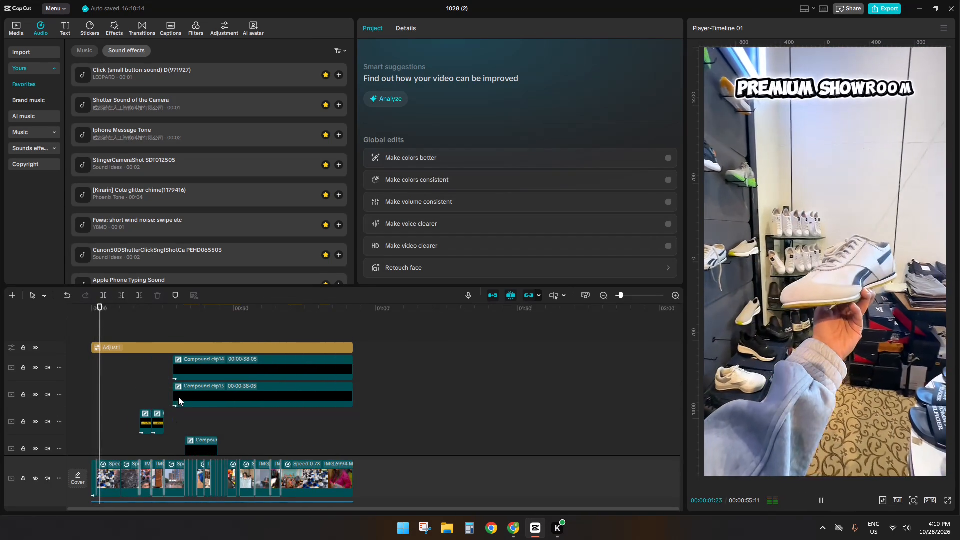
pyautogui.keyDown('ctrl'); pyautogui.scroll(-3, 179, 394); pyautogui.keyUp('ctrl')
pyautogui.keyDown('ctrl'); pyautogui.scroll(11, 183, 404); pyautogui.keyUp('ctrl')
pyautogui.keyDown('ctrl'); pyautogui.scroll(-5, 183, 404); pyautogui.keyUp('ctrl')
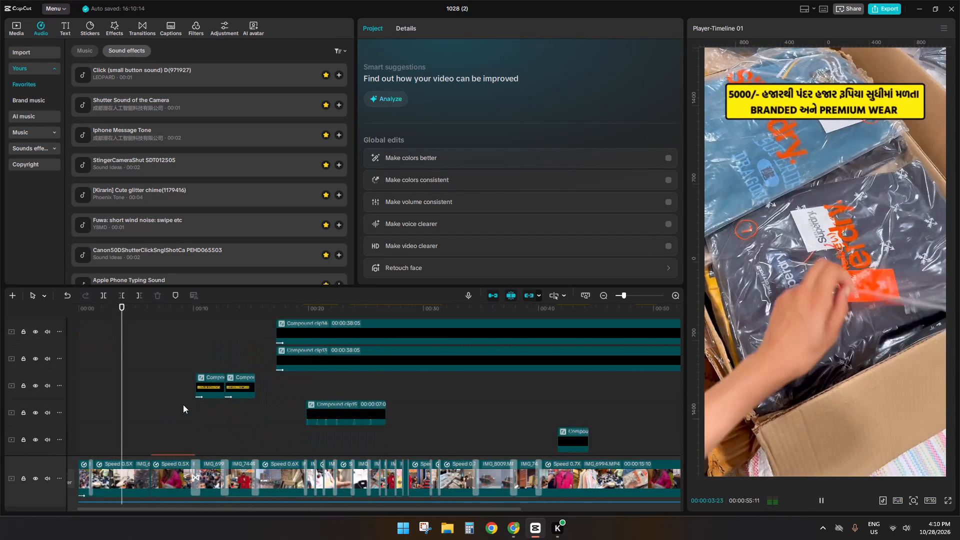
pyautogui.keyDown('ctrl'); pyautogui.scroll(-6, 183, 404); pyautogui.keyUp('ctrl')
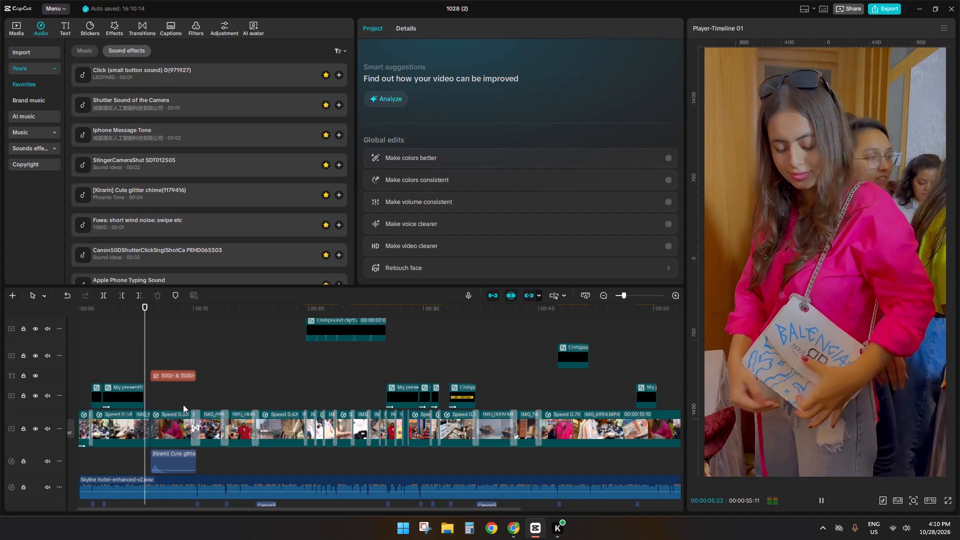
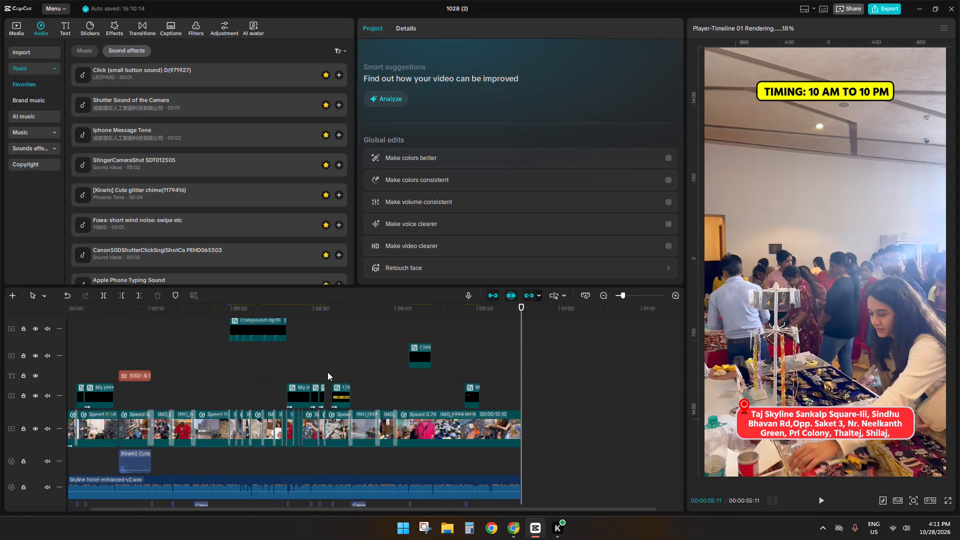
# Copy the name of the imported media folder "Skyline hotel-enhanc" from its rename dialog, leaving the folder name as it is.
pyautogui.click(85, 51)
pyautogui.click(15, 43)
pyautogui.click(15, 48)
pyautogui.click(16, 32)
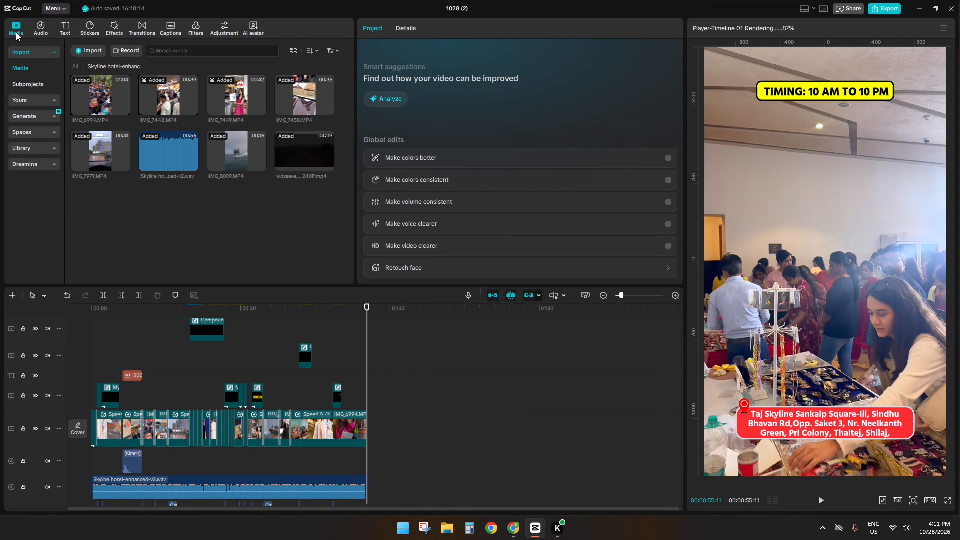
pyautogui.click(77, 69)
pyautogui.rightClick(109, 94)
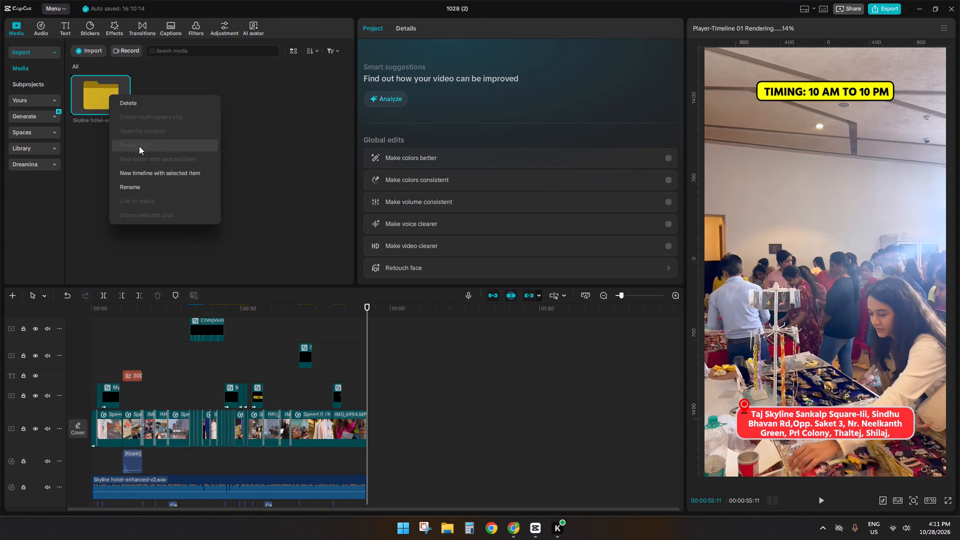
pyautogui.click(139, 185)
pyautogui.moveTo(501, 254); pyautogui.dragTo(308, 238)
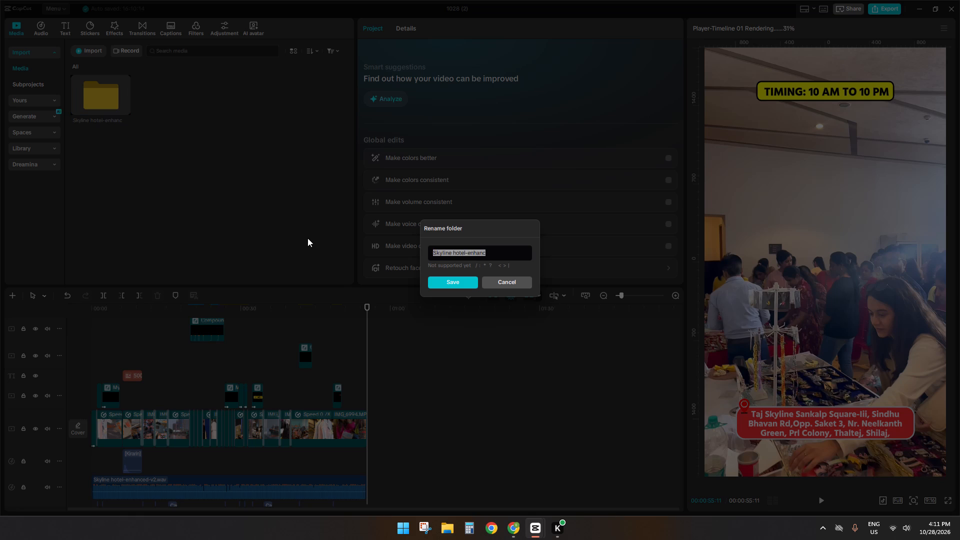
pyautogui.hotkey('ctrl', 'c')
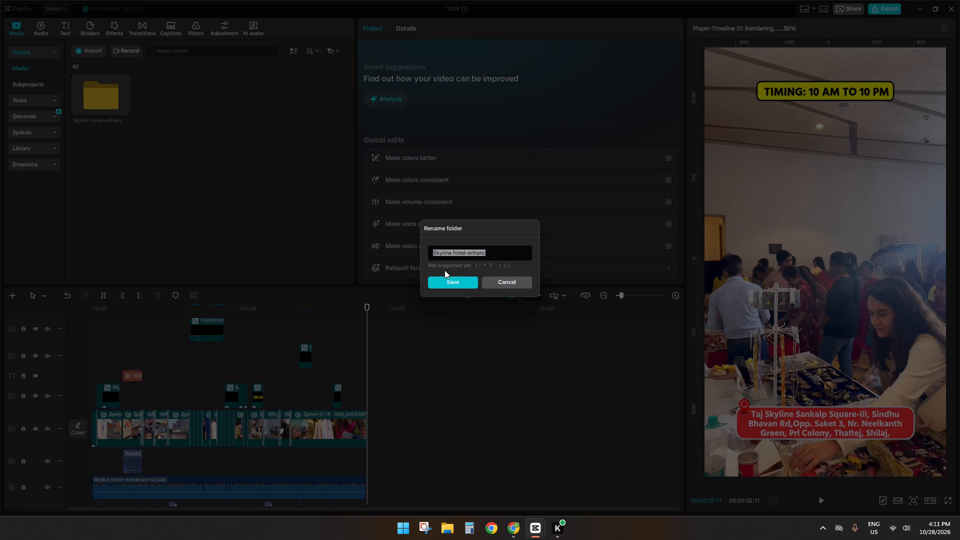
pyautogui.click(446, 278)
# Rename the project as "Skyline hotel" by pasting the copied folder name and removing the "-enhanc" ending.
pyautogui.click(450, 0)
pyautogui.click(453, 9)
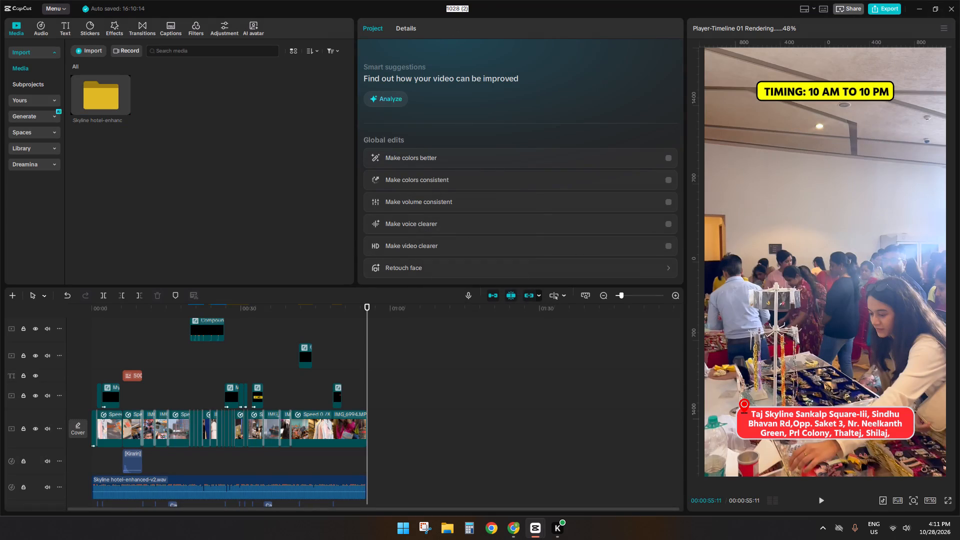
pyautogui.hotkey('ctrl', 'v')
pyautogui.moveTo(463, 7); pyautogui.dragTo(501, 7)
pyautogui.press('BackSpace')
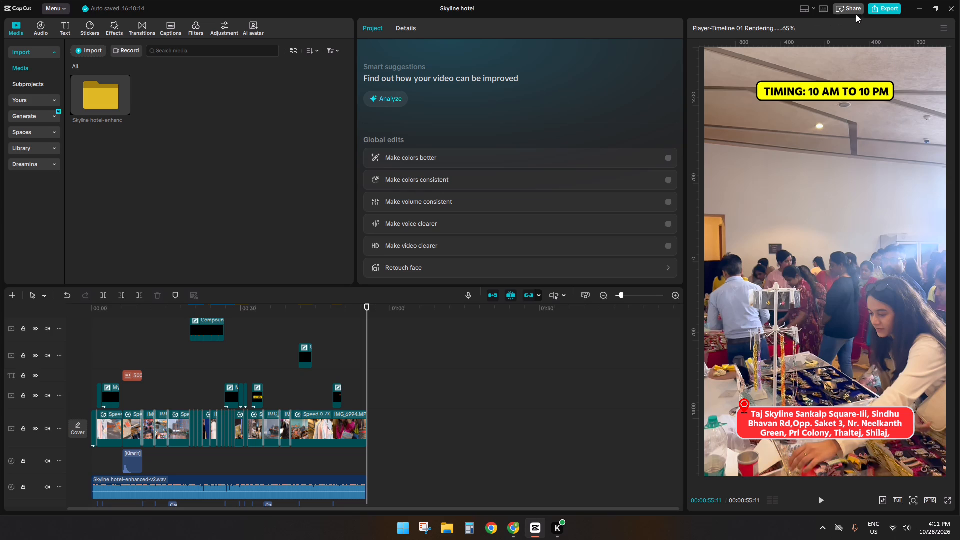
pyautogui.press('Return')
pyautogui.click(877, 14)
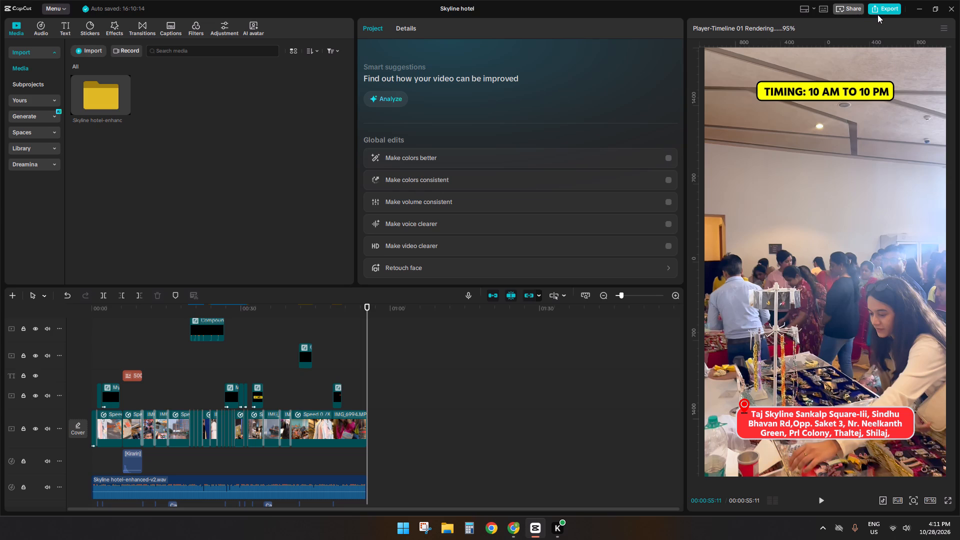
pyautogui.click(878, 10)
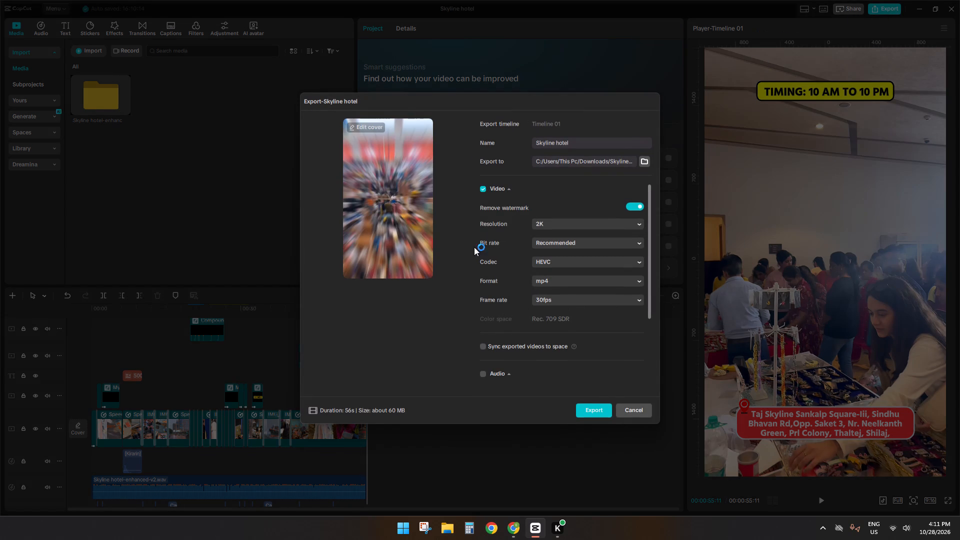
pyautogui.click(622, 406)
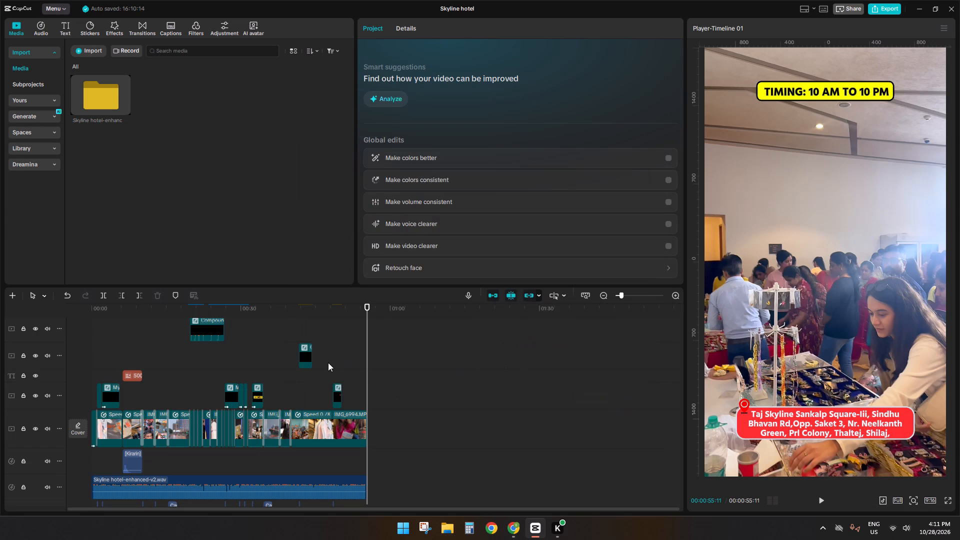
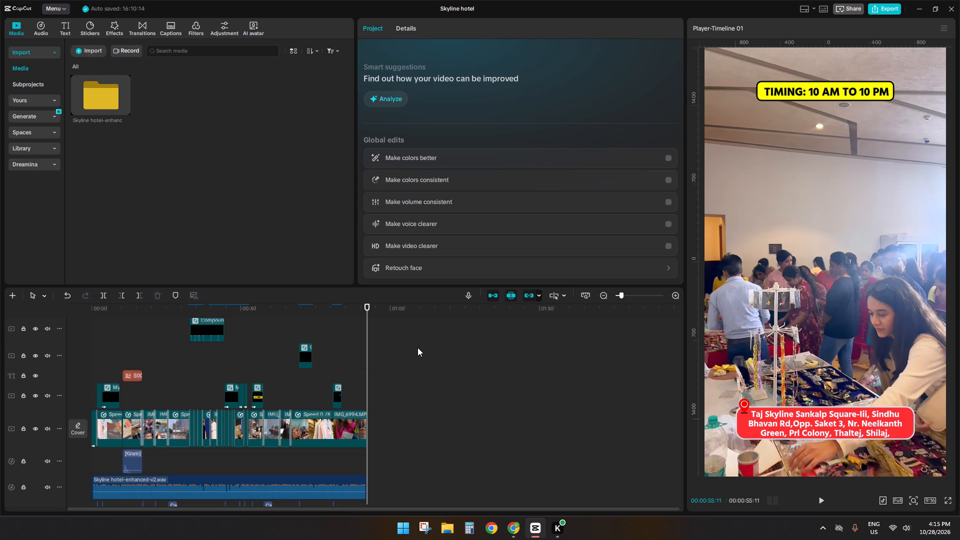
# Export the video as Skyline hotel in 2K, HEVC codec, mp4 format, 30fps, with the recommended bit rate and watermark removal.
pyautogui.click(886, 11)
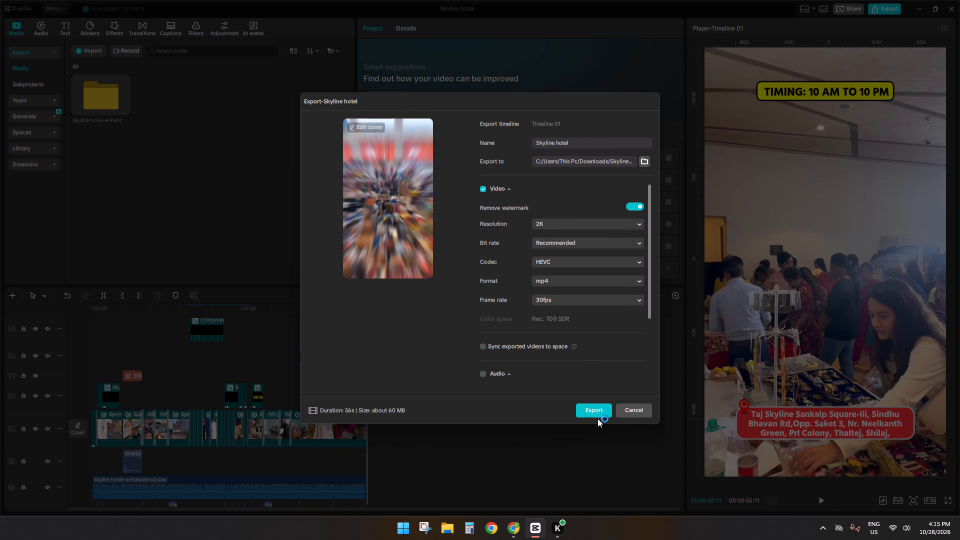
pyautogui.click(595, 418)
pyautogui.click(592, 413)
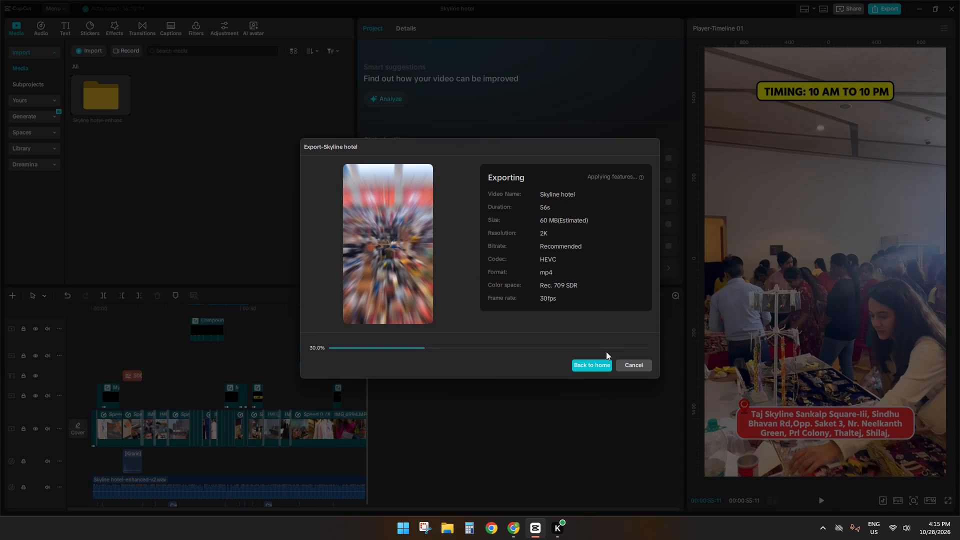
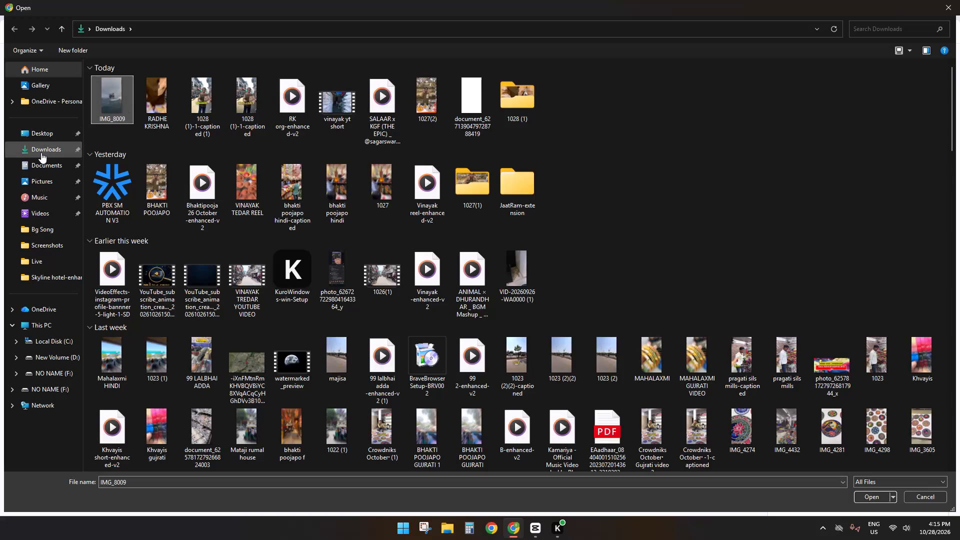
# Switch to CapCut and open the export settings for the Skyline hotel project.
pyautogui.click(538, 524)
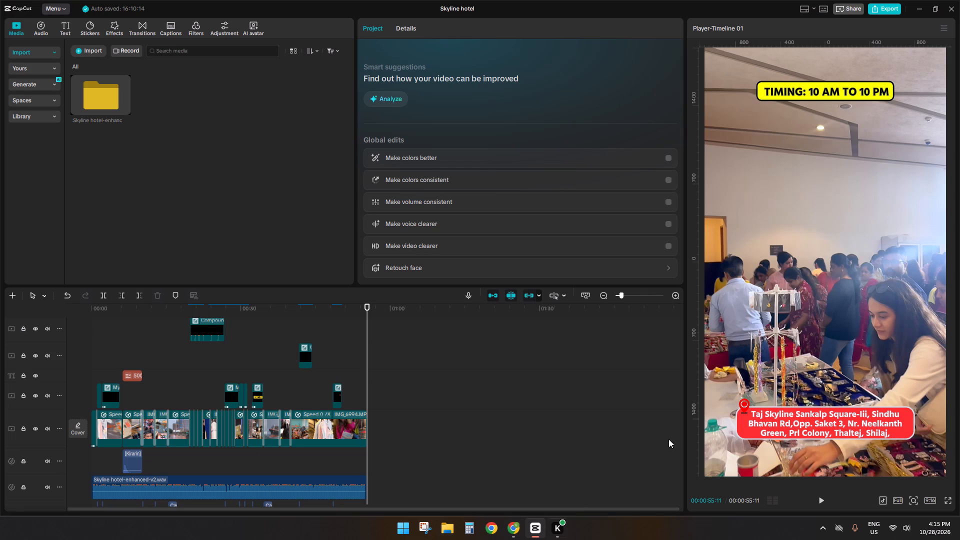
pyautogui.click(894, 7)
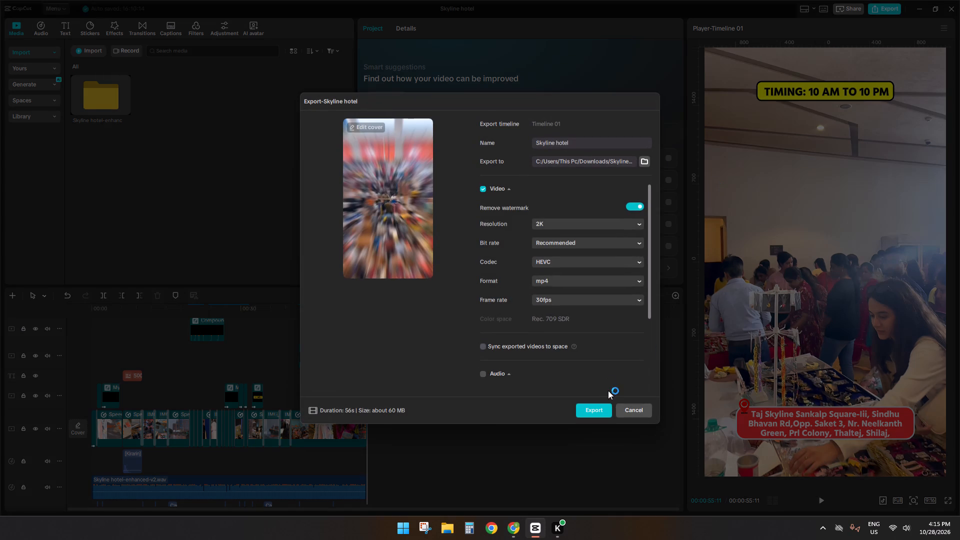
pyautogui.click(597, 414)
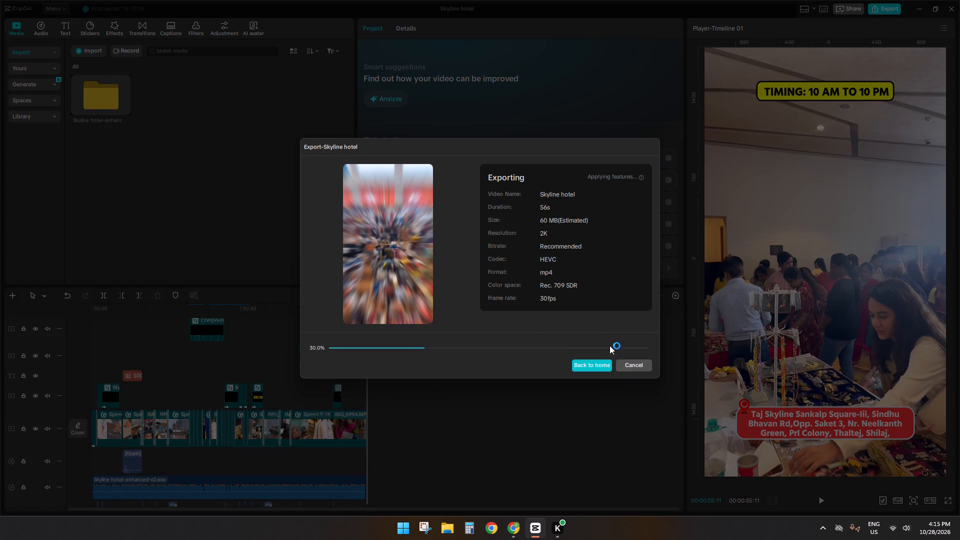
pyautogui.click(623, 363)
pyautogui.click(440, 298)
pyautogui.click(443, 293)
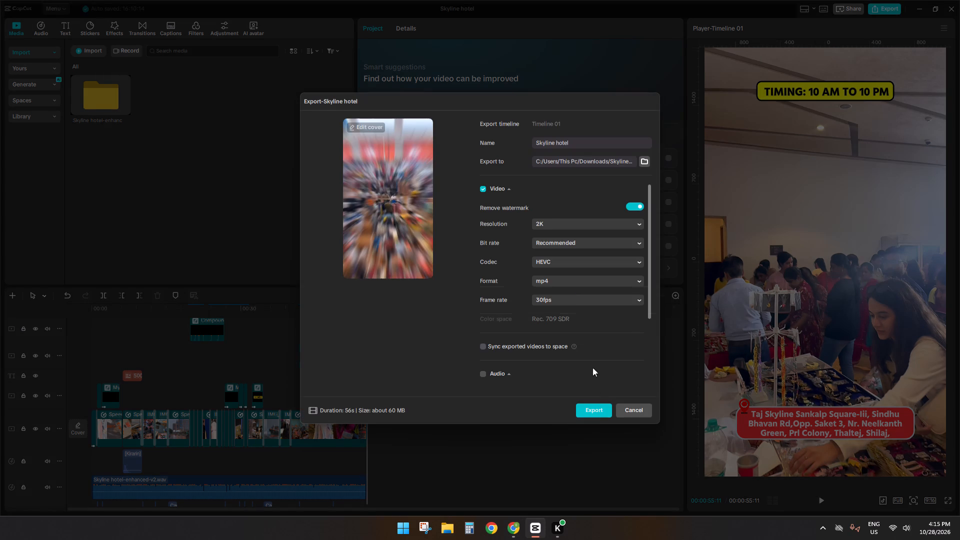
# Export the Skyline hotel video in 2K, HEVC codec, mp4 format, 30fps, with the recommended bit rate and watermark removal.
pyautogui.click(598, 410)
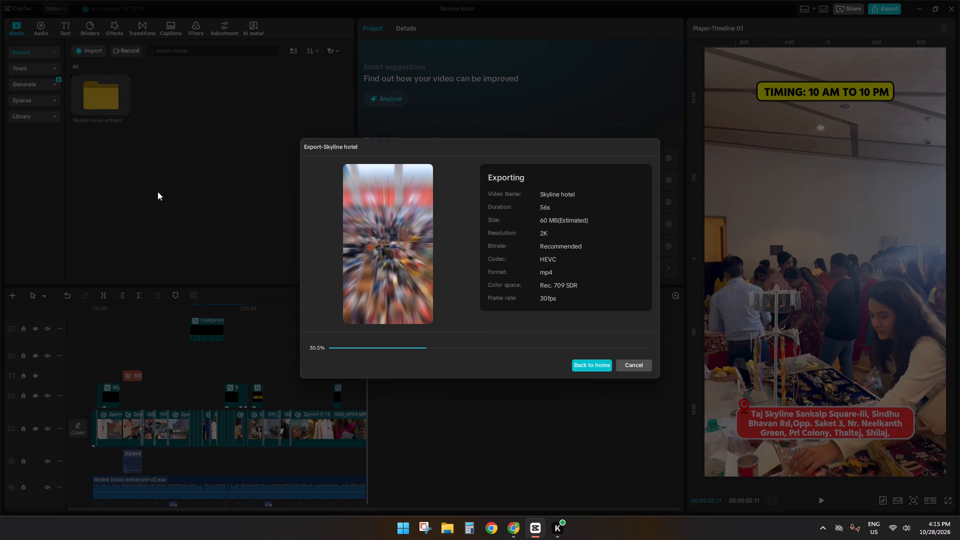